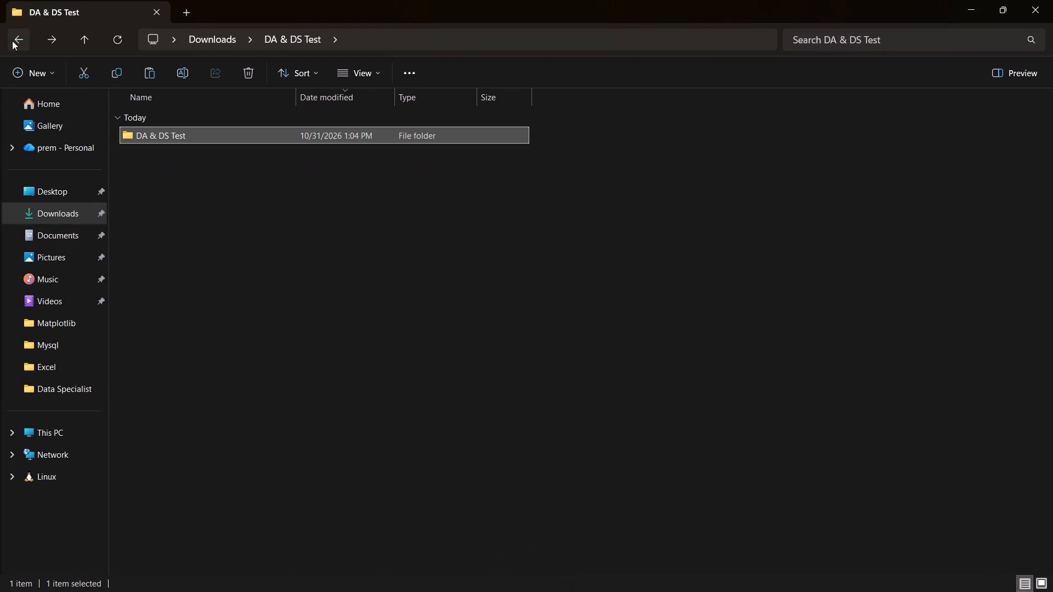
pyautogui.click(12, 41)
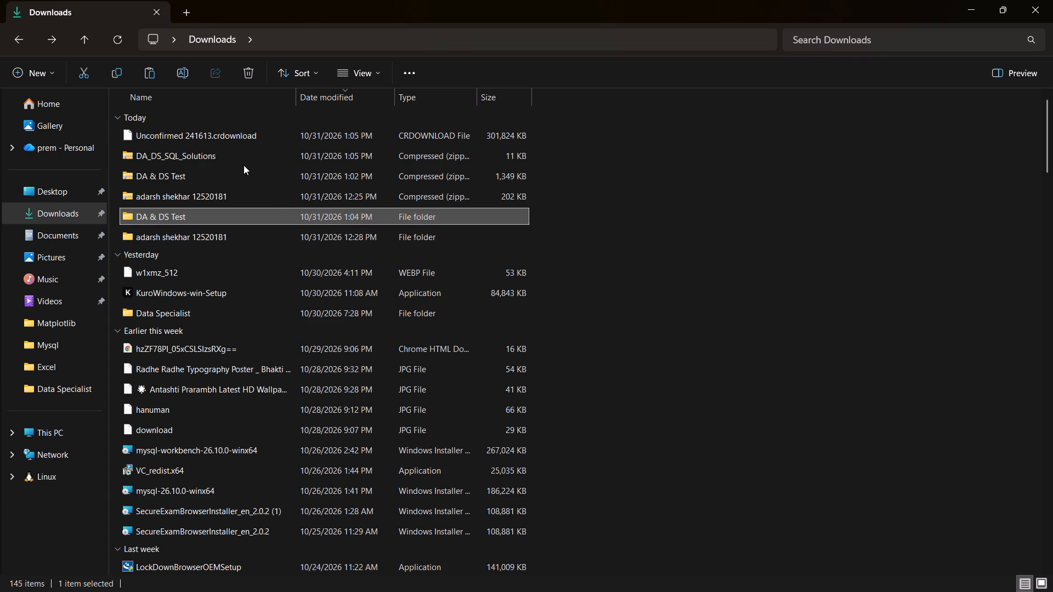
pyautogui.click(243, 193)
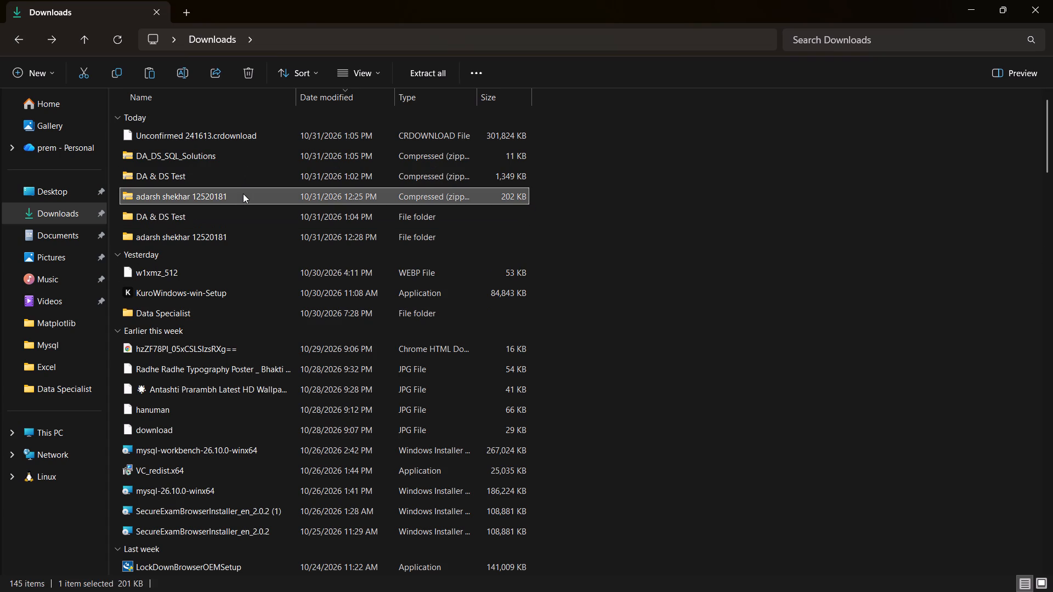
pyautogui.press('Delete')
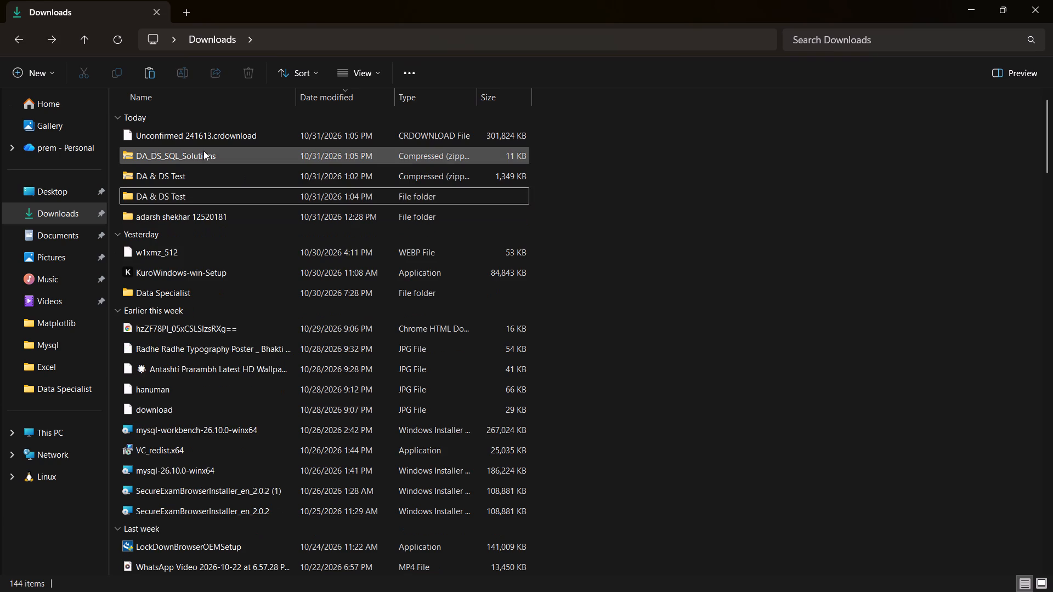
# Open the Module 1 - Questions workbook from the MS Excel Test folder inside DA & DS Test in a maximized Excel window.
pyautogui.doubleClick(197, 192)
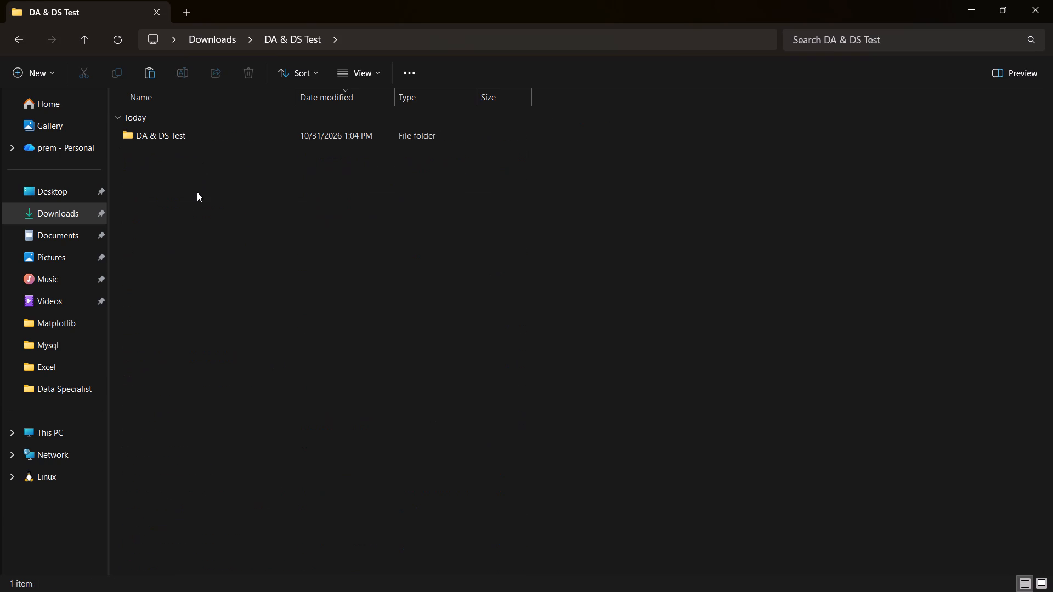
pyautogui.doubleClick(251, 135)
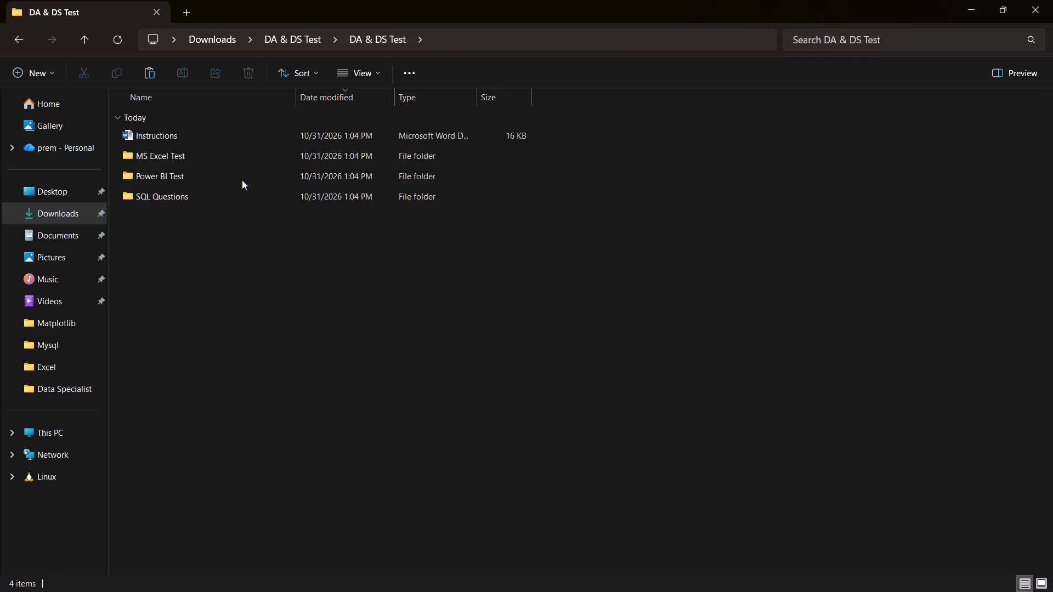
pyautogui.doubleClick(245, 158)
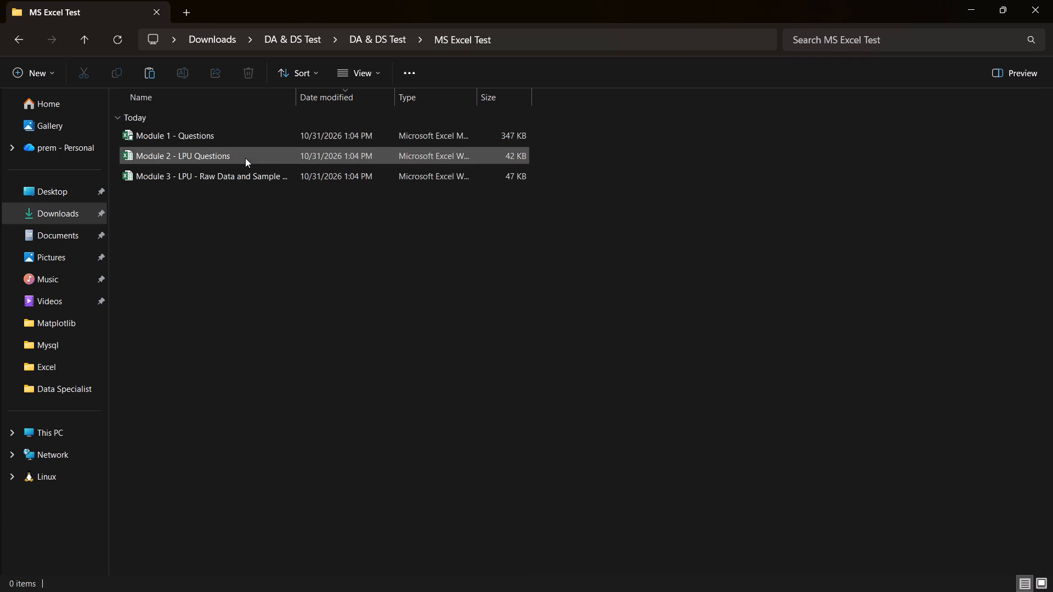
pyautogui.doubleClick(239, 142)
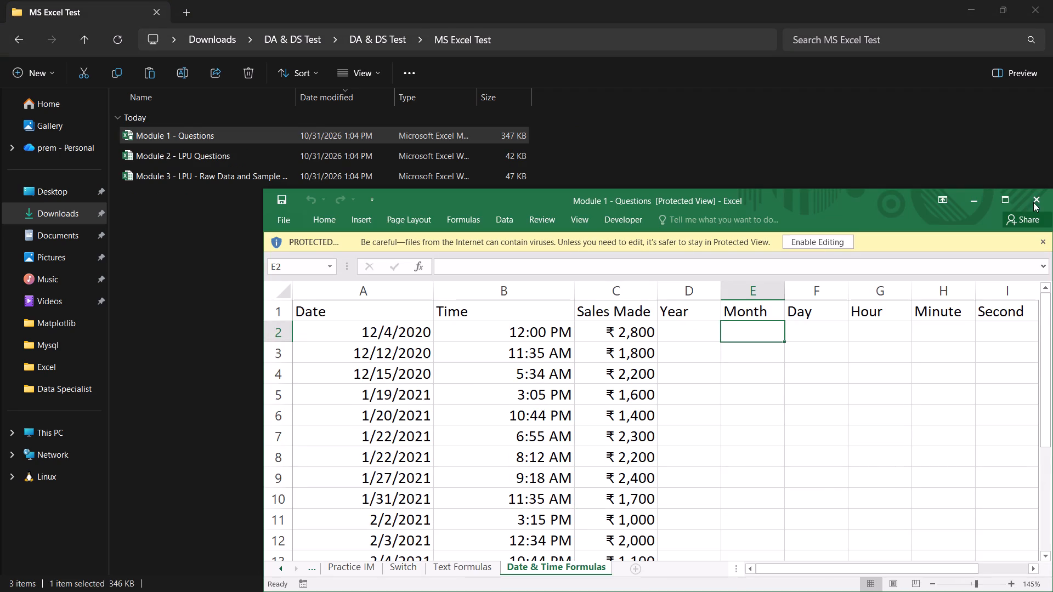
pyautogui.click(1010, 196)
# Enable editing of the protected workbook, with cell D2 under Year selected on the Date & Time Formulas sheet.
pyautogui.click(437, 145)
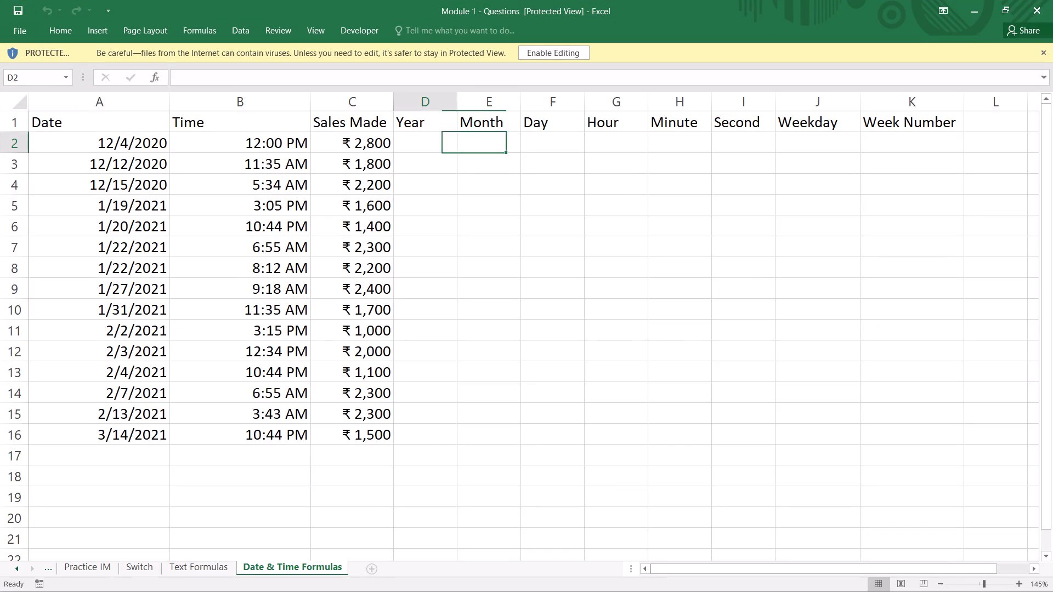
pyautogui.press('=')
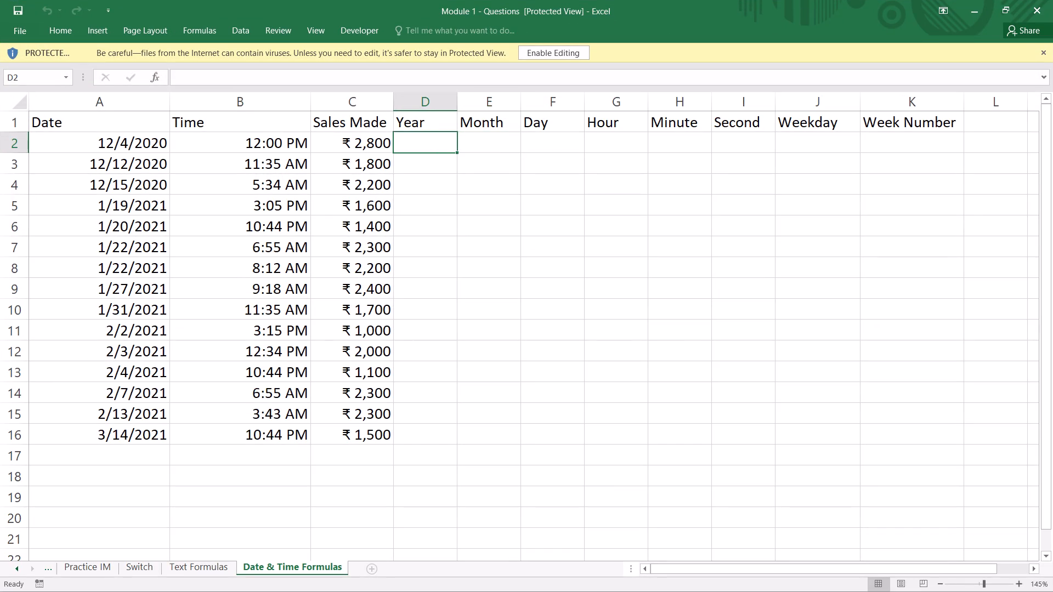
pyautogui.click(431, 138)
pyautogui.click(550, 49)
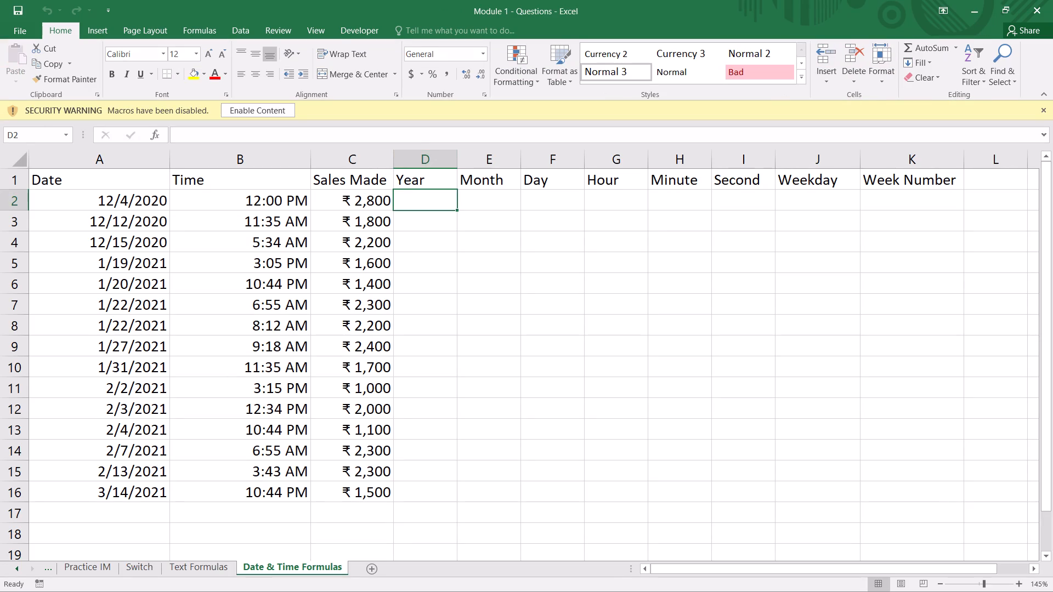
# Enter =YEAR(A2) in cell D2 and fill the formula down the Year column to row 16.
pyautogui.press('=')
pyautogui.write('year')
pyautogui.hotkey('shift', '(')
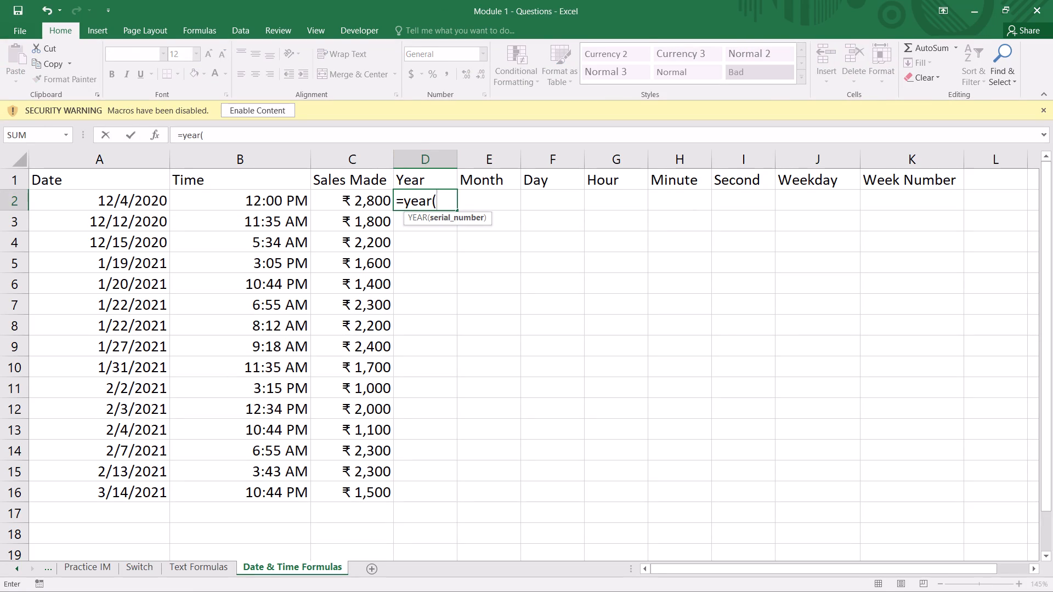
pyautogui.write('a2')
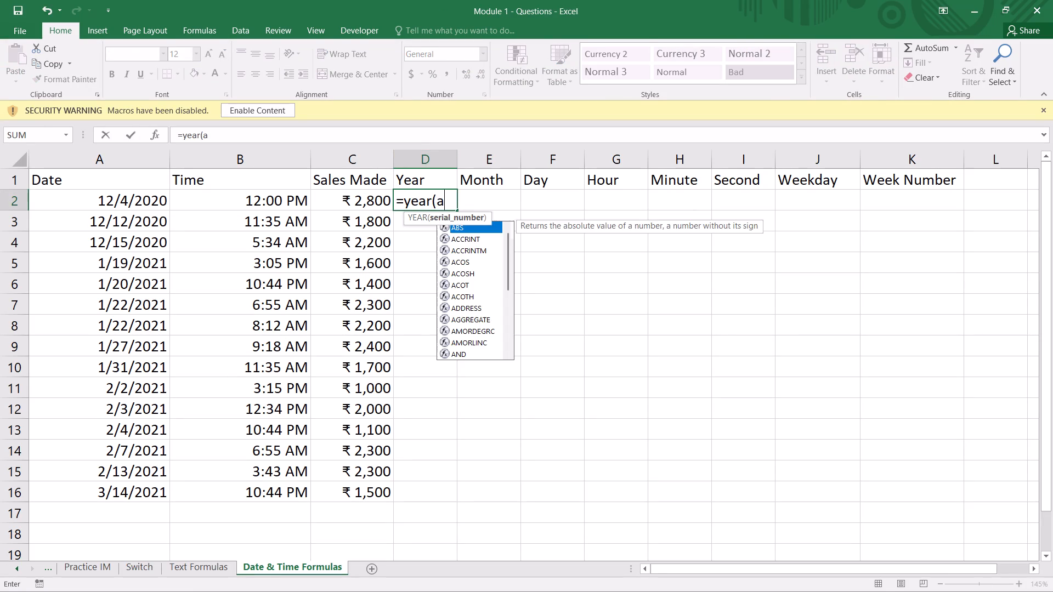
pyautogui.hotkey('shift', ')')
pyautogui.press('Return')
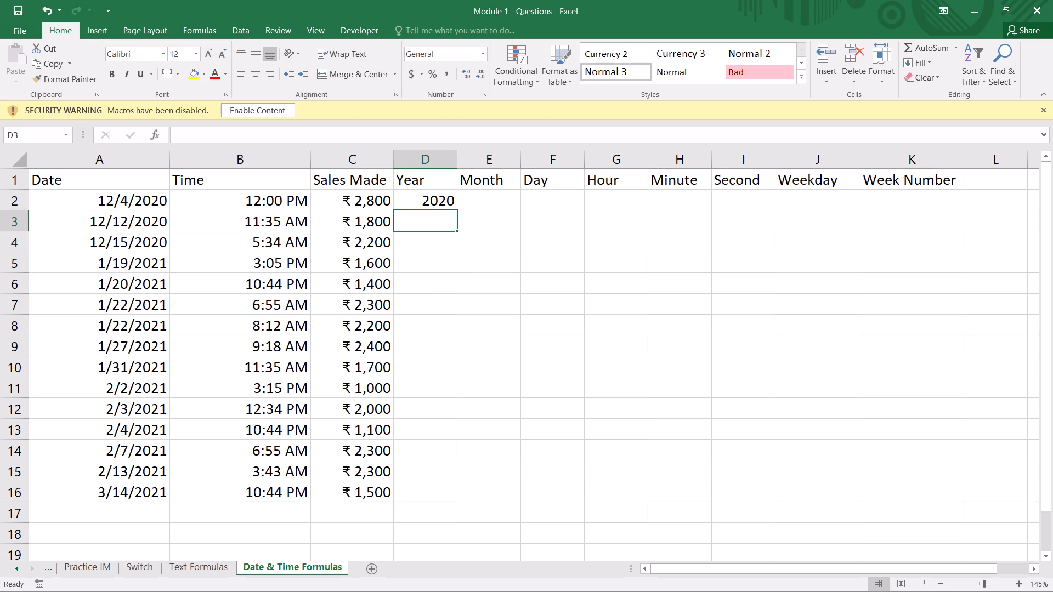
pyautogui.click(437, 195)
pyautogui.moveTo(456, 209); pyautogui.dragTo(456, 226)
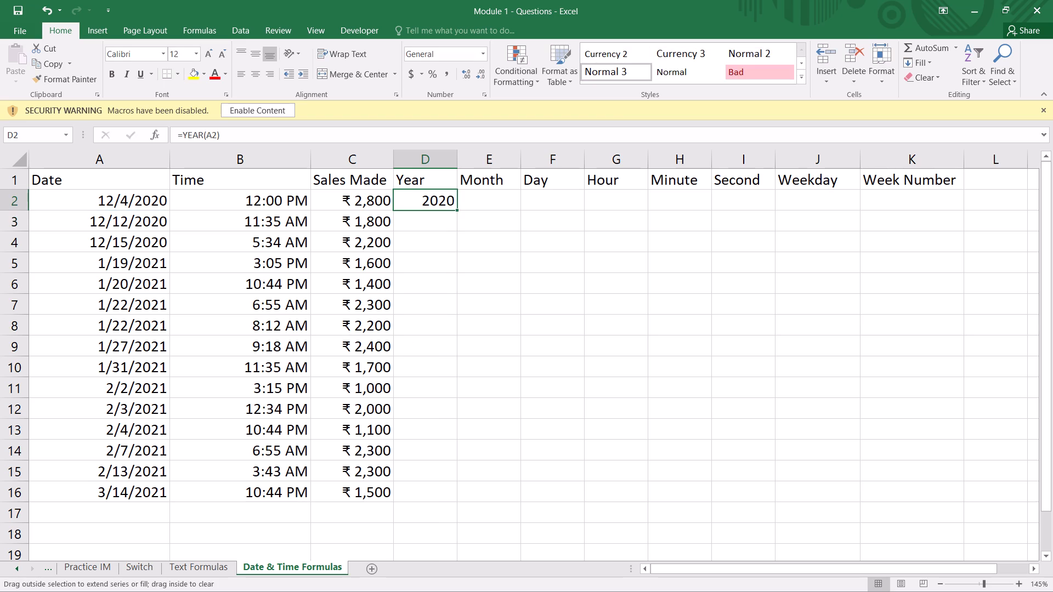
pyautogui.moveTo(456, 226); pyautogui.dragTo(444, 497)
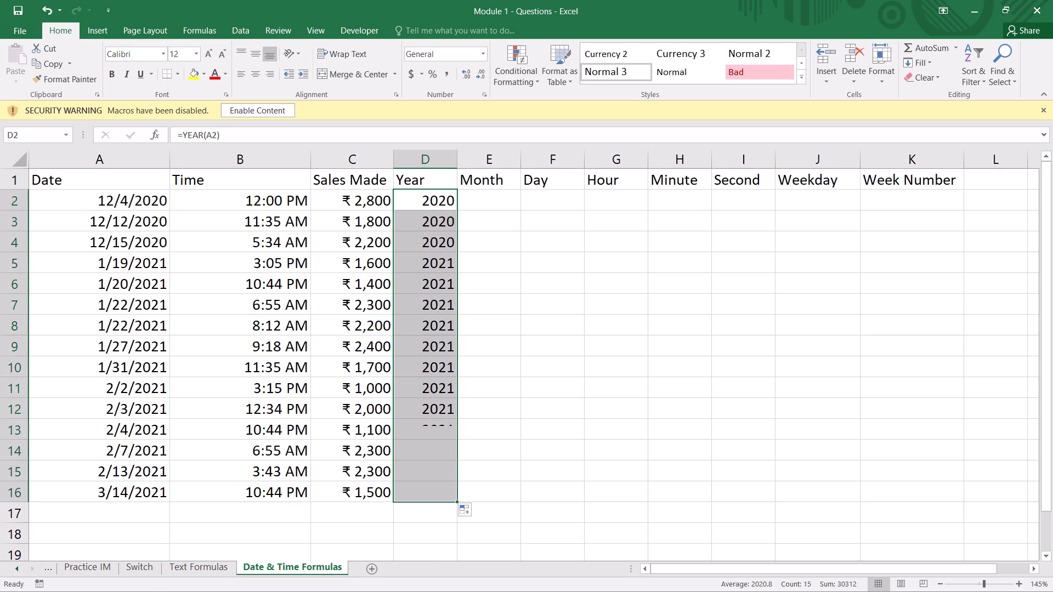
# Enter =MONTH(A2) in cell E2 and fill the formula down the Month column to row 16.
pyautogui.click(490, 197)
pyautogui.press('=')
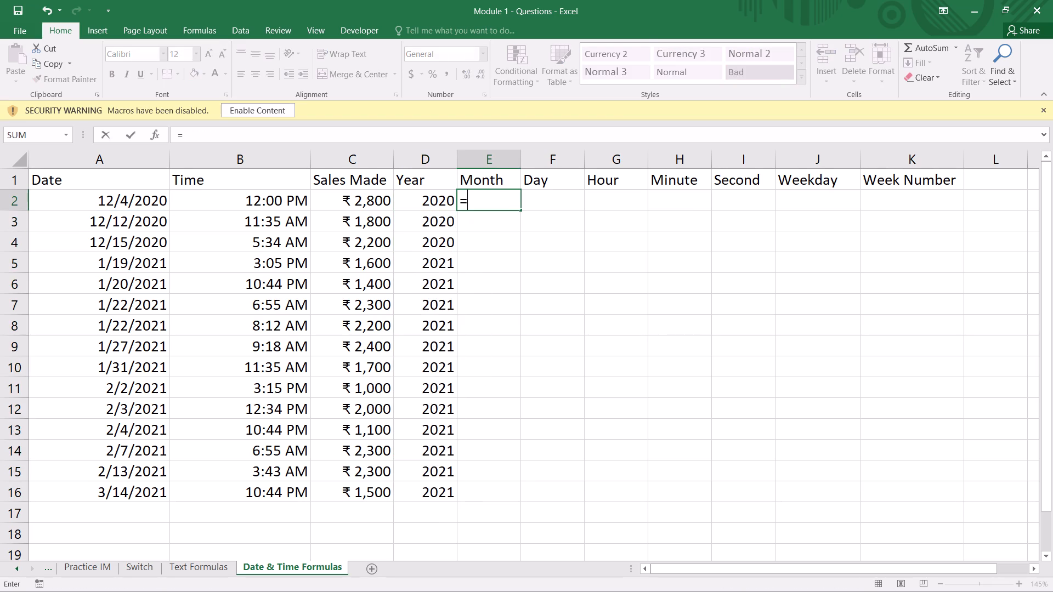
pyautogui.write('month(')
pyautogui.press('a')
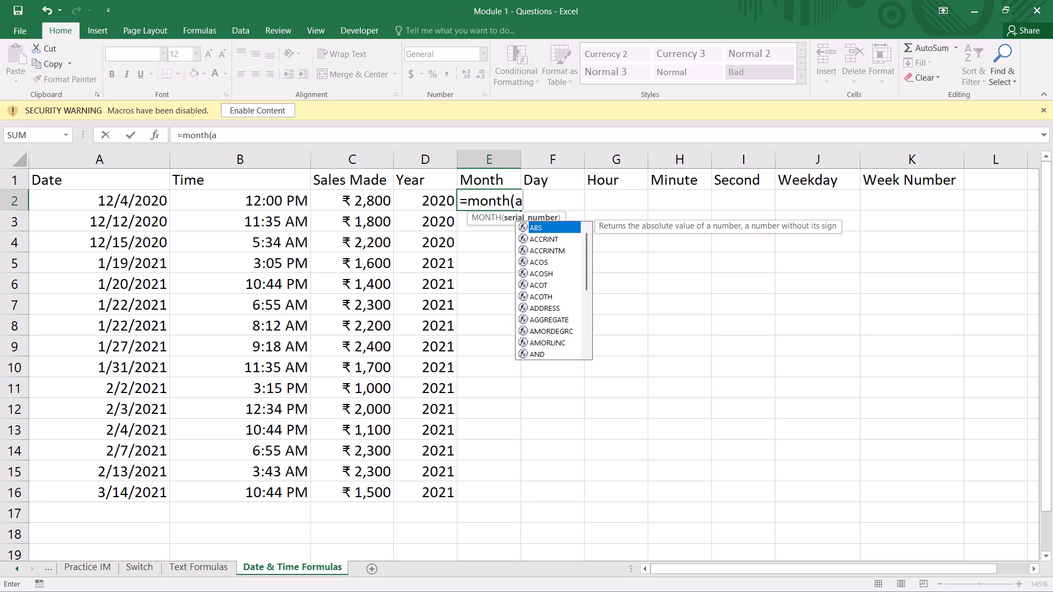
pyautogui.write('2)')
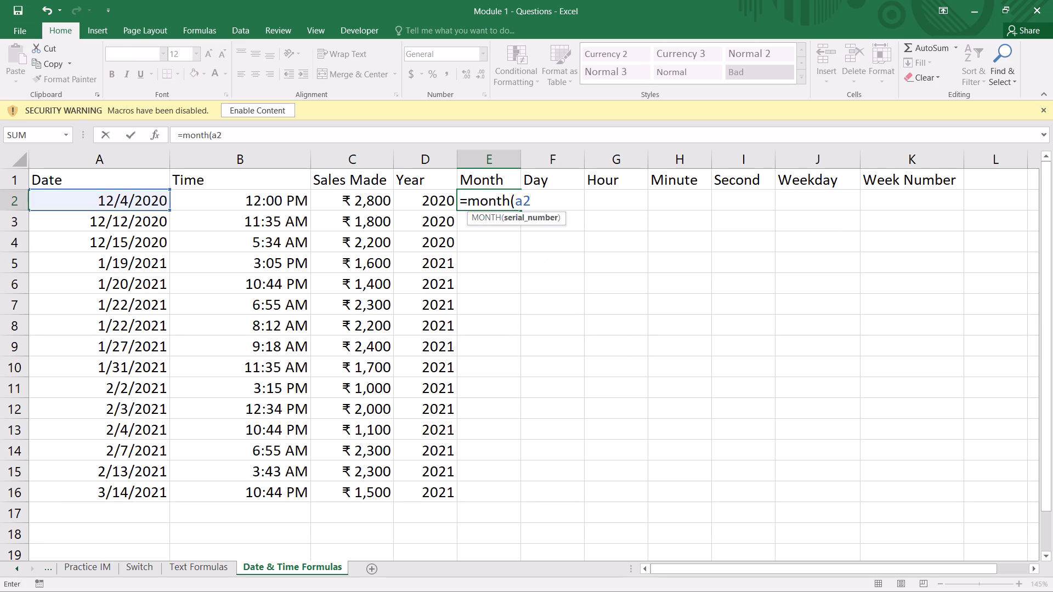
pyautogui.press('Return')
pyautogui.click(495, 192)
pyautogui.moveTo(520, 210); pyautogui.dragTo(511, 496)
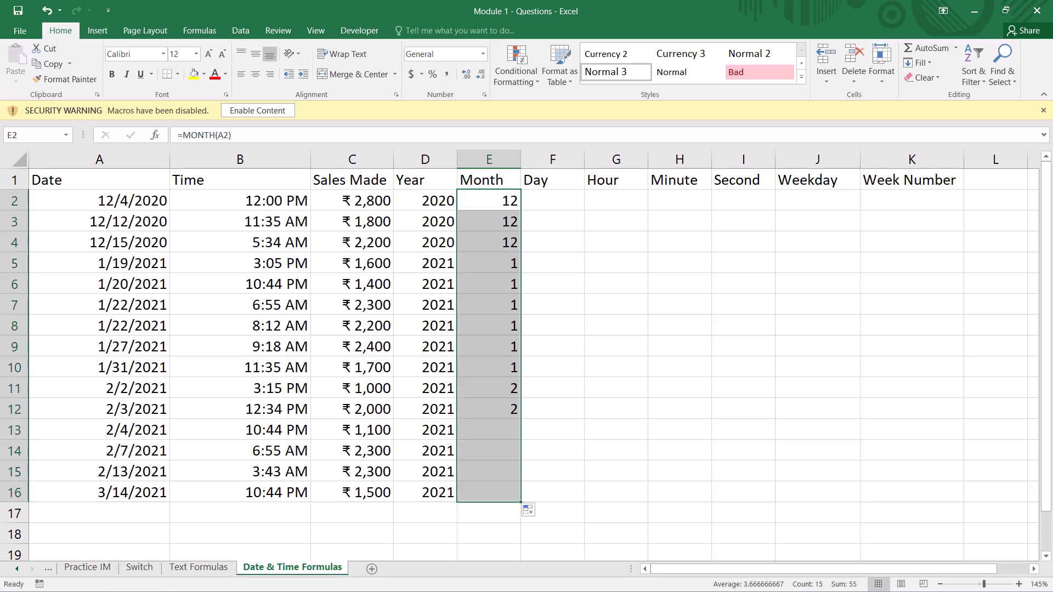
# Enter =DAY(A2) in cell F2 and fill the formula down the Day column to row 16.
pyautogui.click(561, 208)
pyautogui.write('=day(')
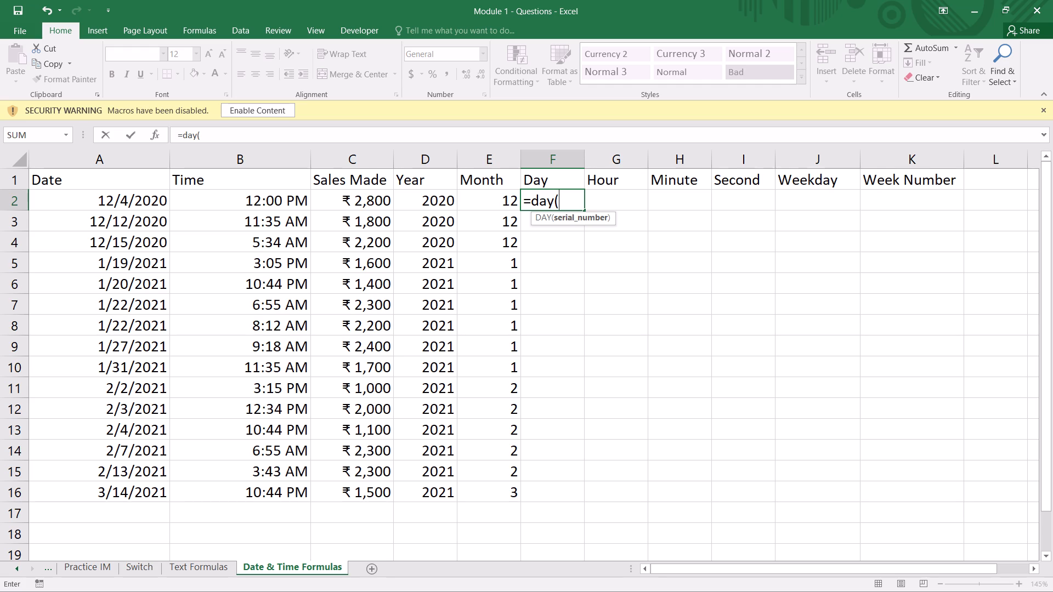
pyautogui.write('a2)')
pyautogui.press('Return')
pyautogui.moveTo(562, 197); pyautogui.dragTo(583, 211)
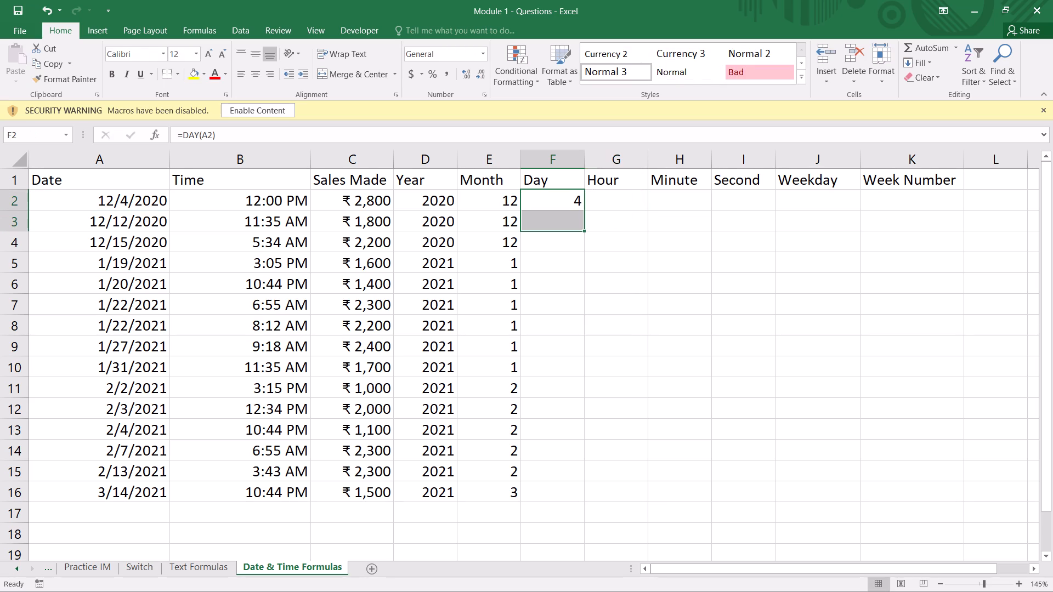
pyautogui.click(575, 202)
pyautogui.moveTo(583, 209); pyautogui.dragTo(574, 505)
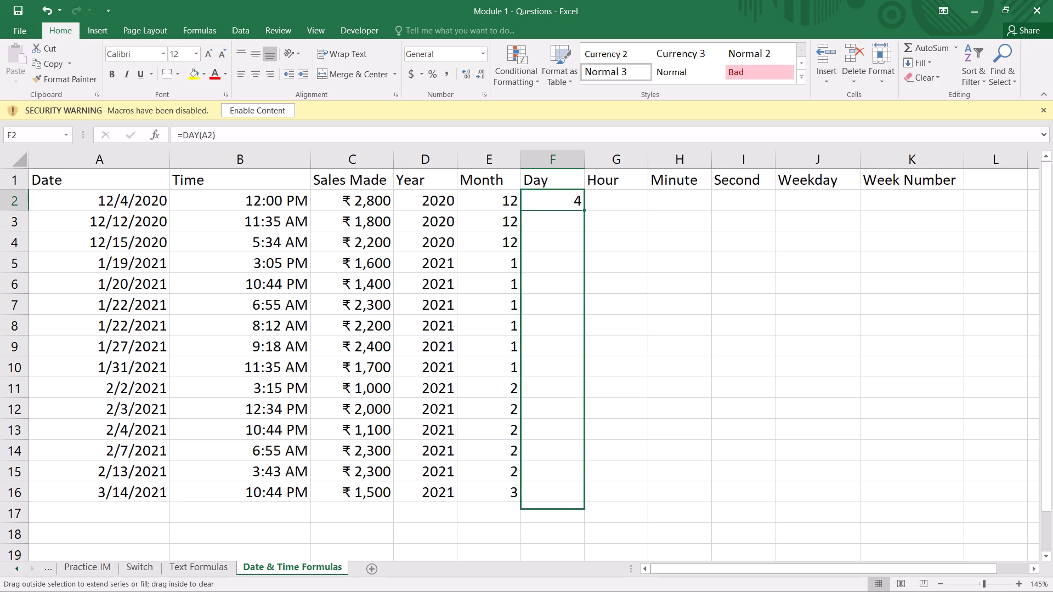
pyautogui.moveTo(574, 505); pyautogui.dragTo(574, 494)
# Enter =HOUR(B2) in cell G2 and fill the formula down the Hour column to row 16.
pyautogui.click(629, 203)
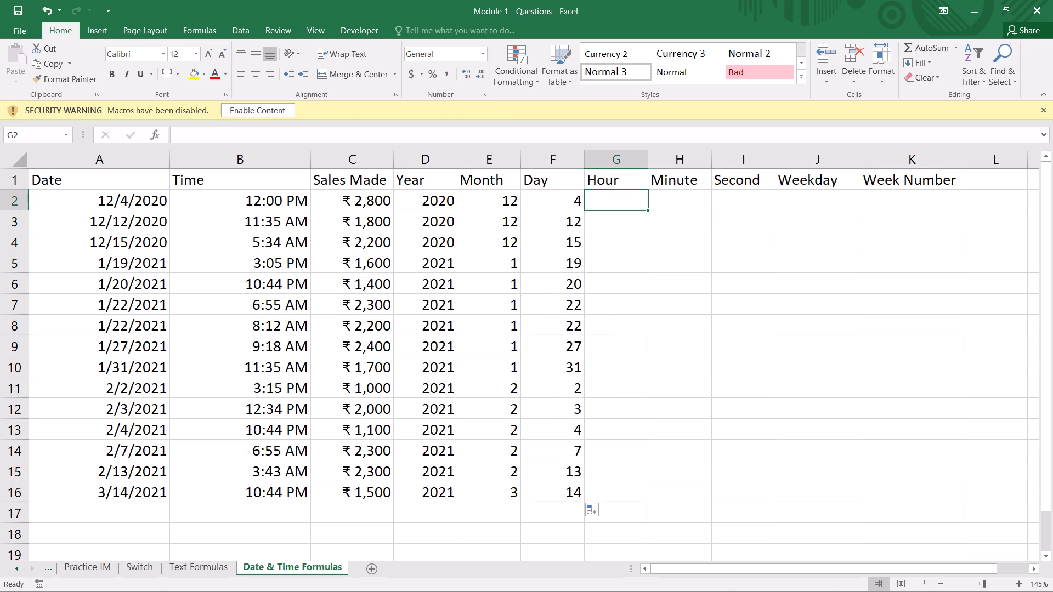
pyautogui.write('=hour')
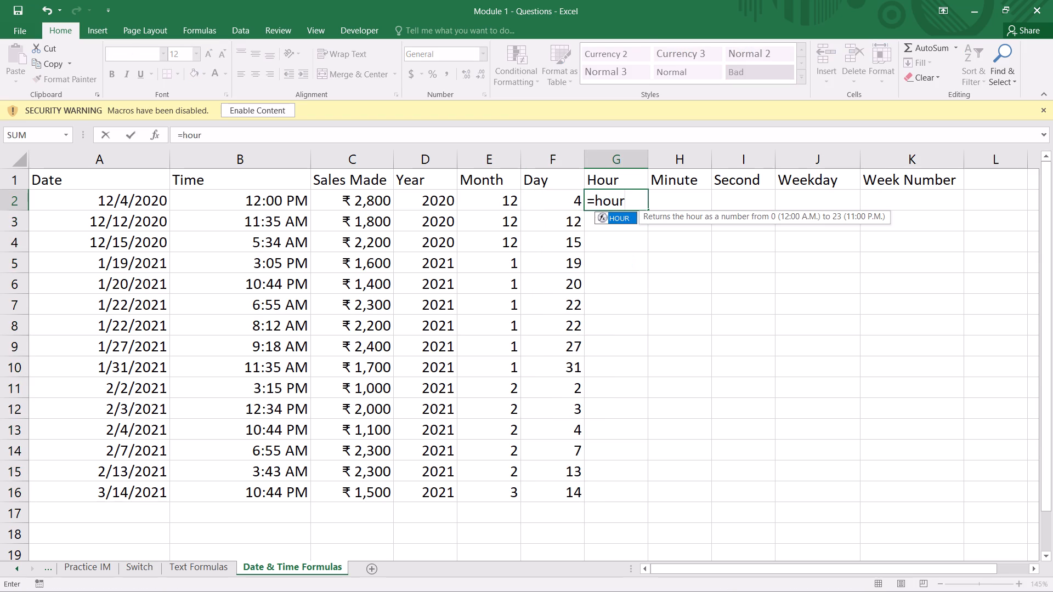
pyautogui.write('(b')
pyautogui.press('2')
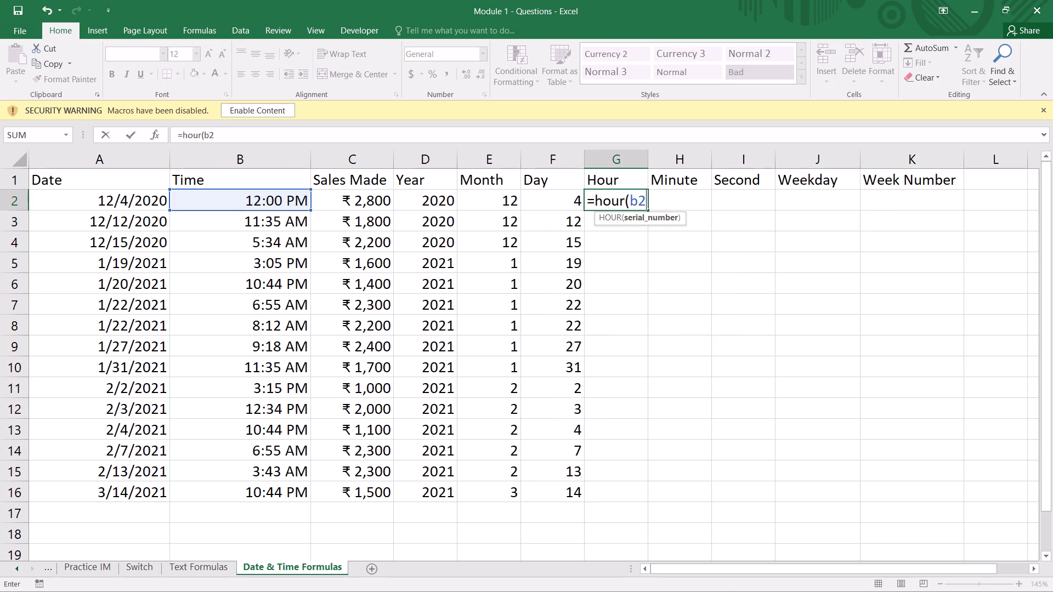
pyautogui.hotkey('shift', ')')
pyautogui.press('Return')
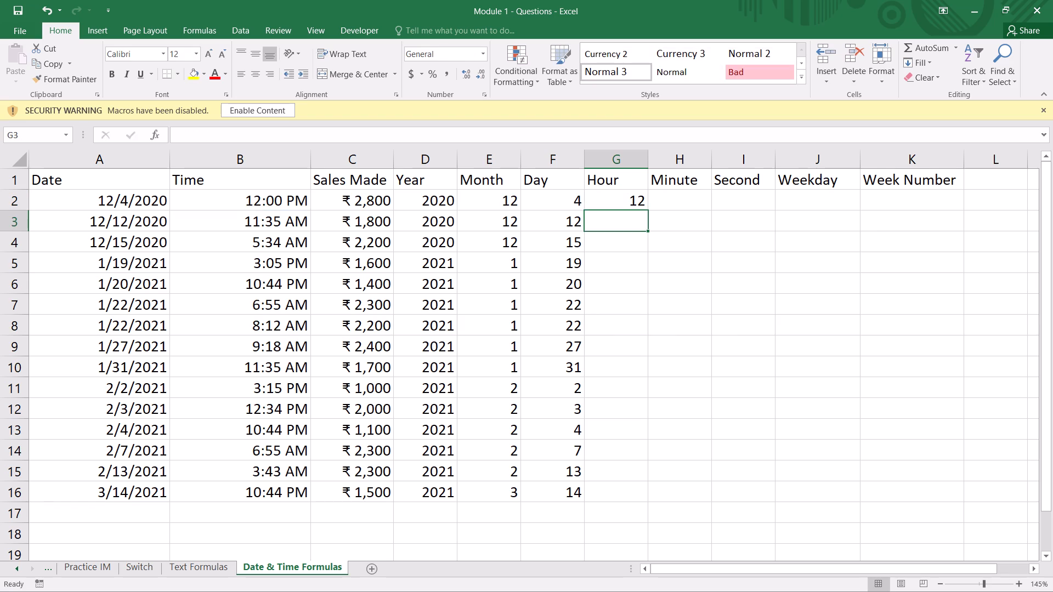
pyautogui.moveTo(639, 195); pyautogui.dragTo(648, 212)
pyautogui.click(644, 210)
pyautogui.moveTo(641, 201); pyautogui.dragTo(641, 208)
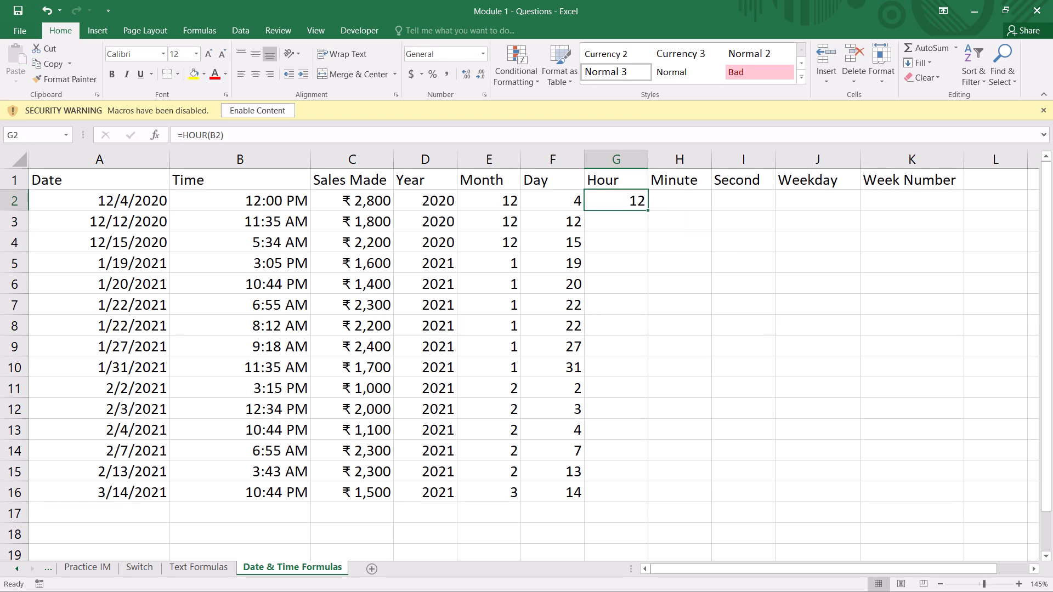
pyautogui.doubleClick(649, 210)
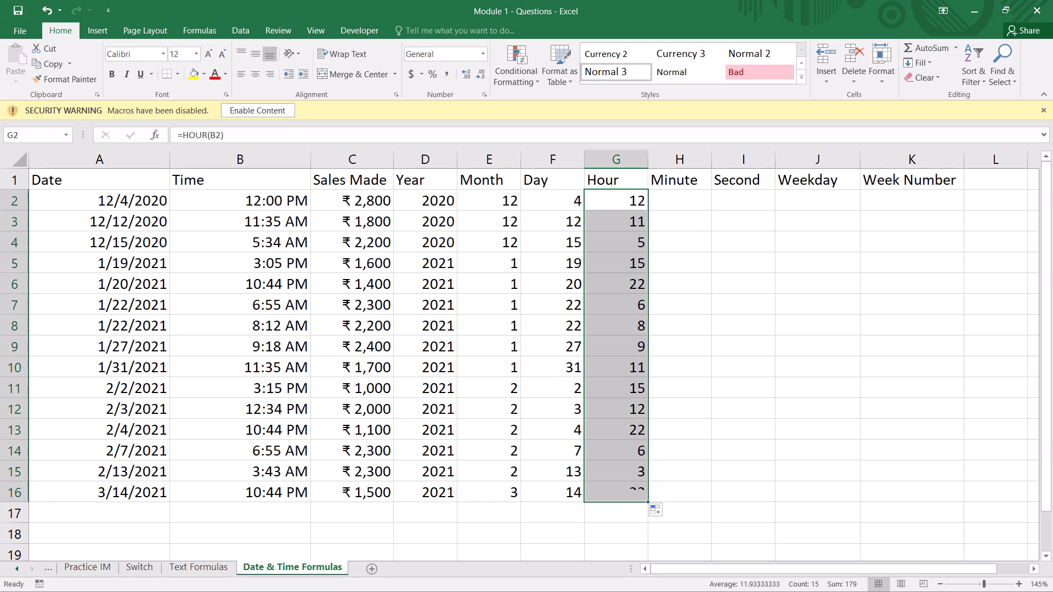
# Enter =MINUTE(B2) in cell H2 and fill the formula down the Minute column to row 16.
pyautogui.click(669, 199)
pyautogui.write('=minute(')
pyautogui.write('b2)')
pyautogui.press('Return')
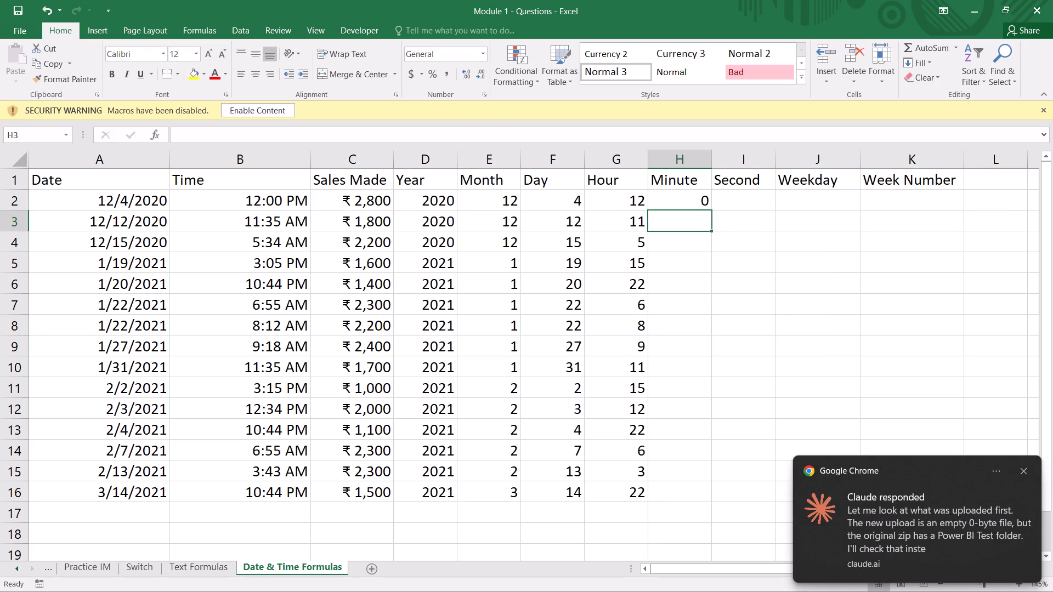
pyautogui.click(1028, 471)
pyautogui.click(697, 200)
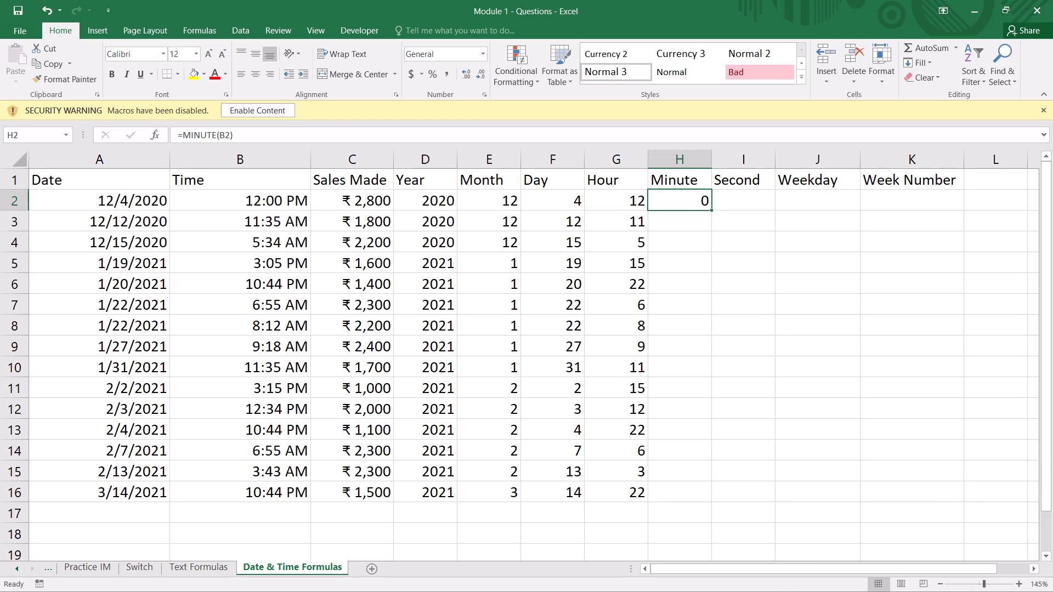
pyautogui.doubleClick(710, 210)
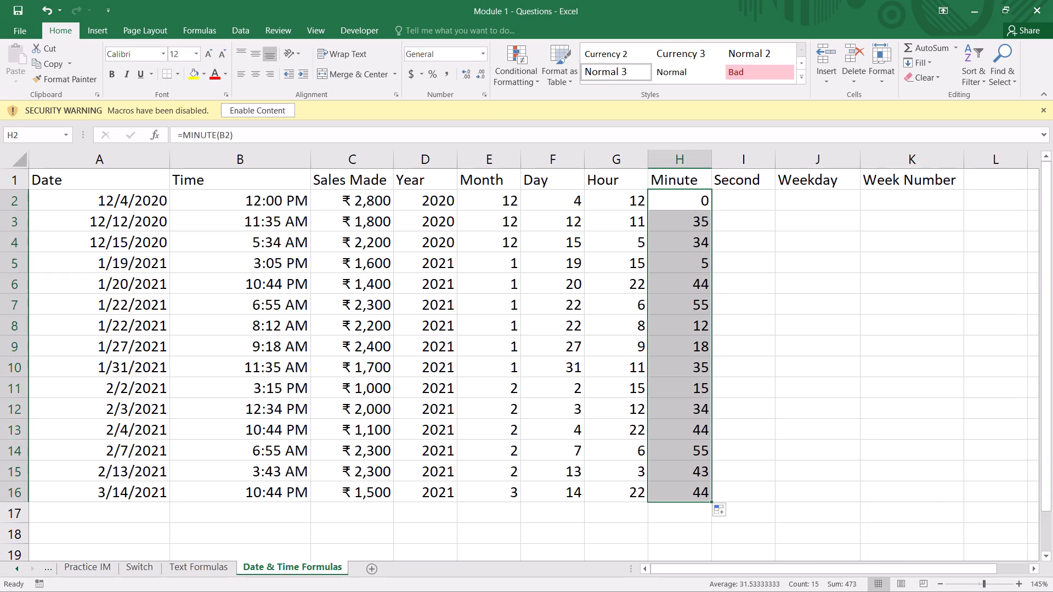
# Enter =SECOND(B2) in cell I2 and fill the formula down the Second column to row 16.
pyautogui.click(748, 195)
pyautogui.write('=second)')
pyautogui.press('BackSpace')
pyautogui.hotkey('shift', '(')
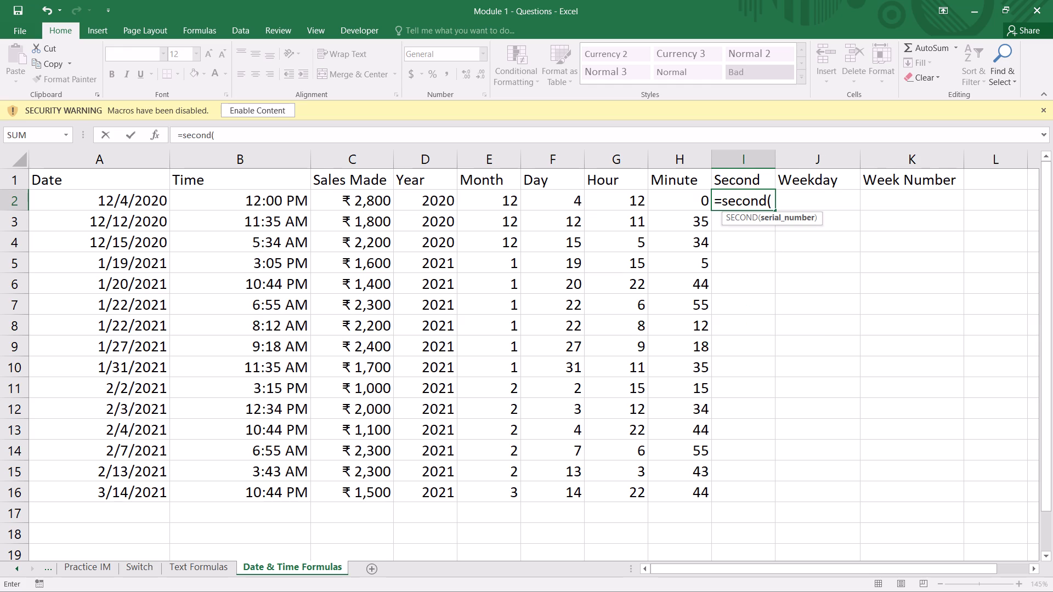
pyautogui.write('b2')
pyautogui.hotkey('shift', ')')
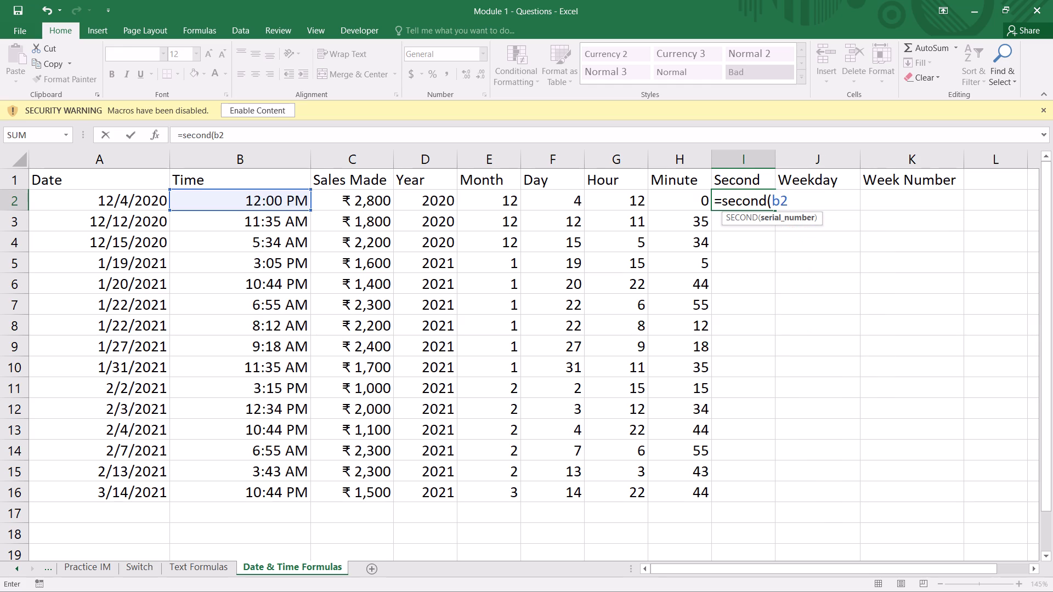
pyautogui.press('Return')
pyautogui.click(762, 204)
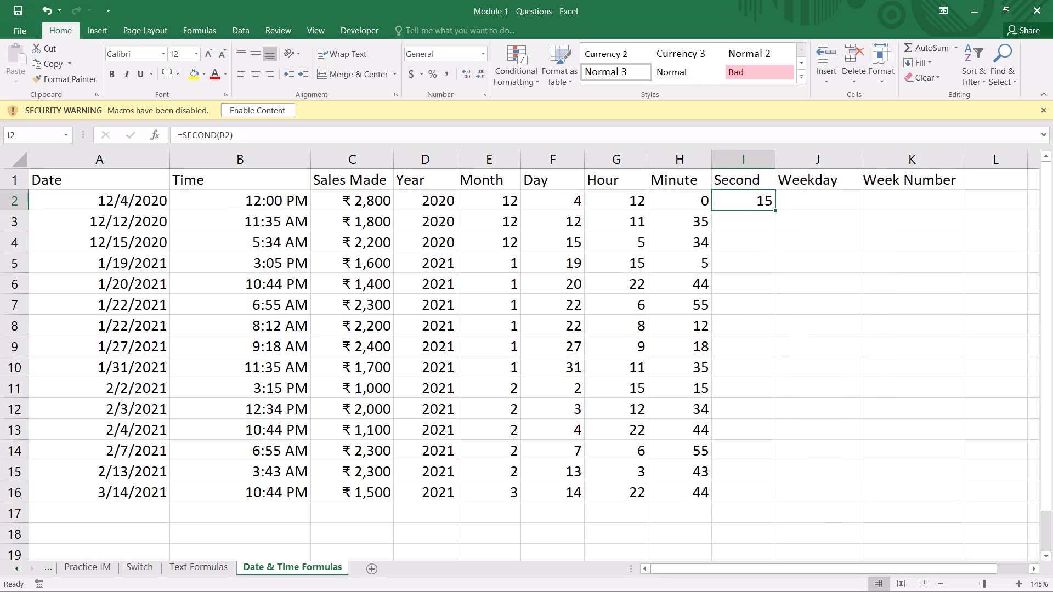
pyautogui.click(776, 212)
pyautogui.doubleClick(775, 210)
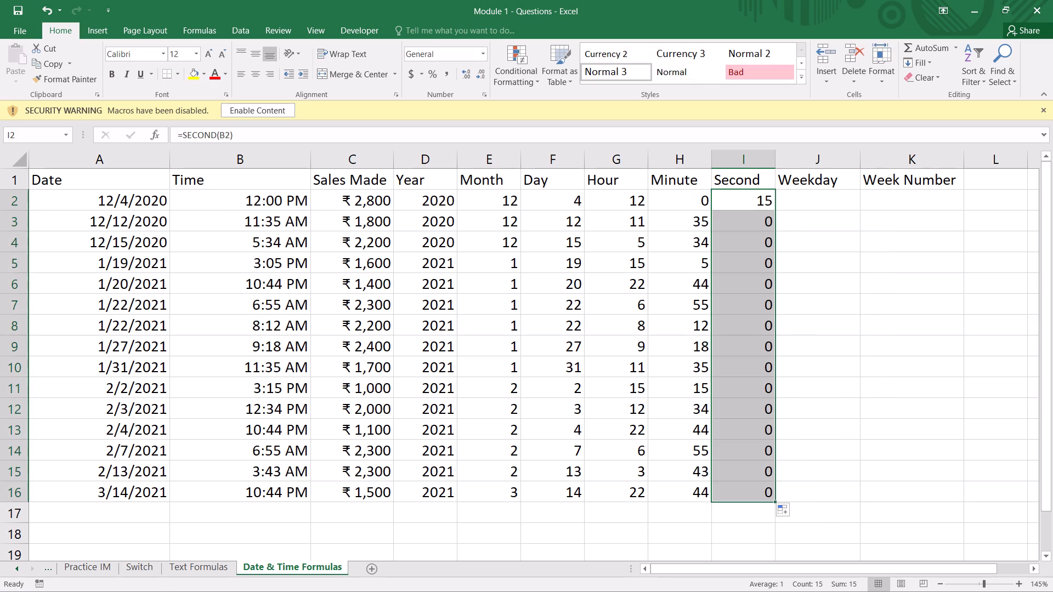
# Enter =WEEKDAY(A2) in cell J2 and fill the formula down the Weekday column to row 16.
pyautogui.click(805, 200)
pyautogui.press('=')
pyautogui.write('weekday(')
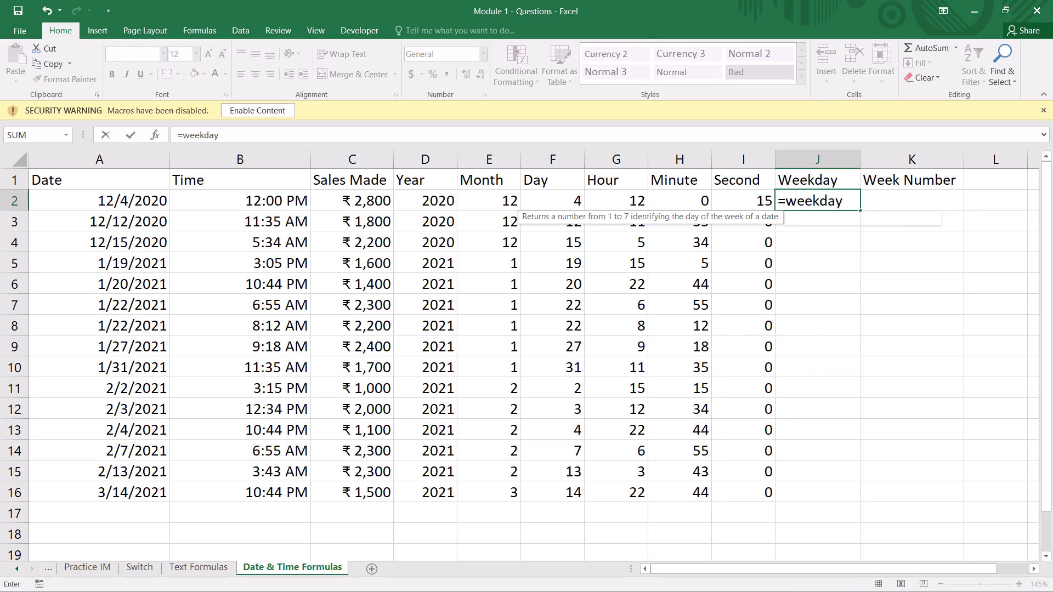
pyautogui.press('a')
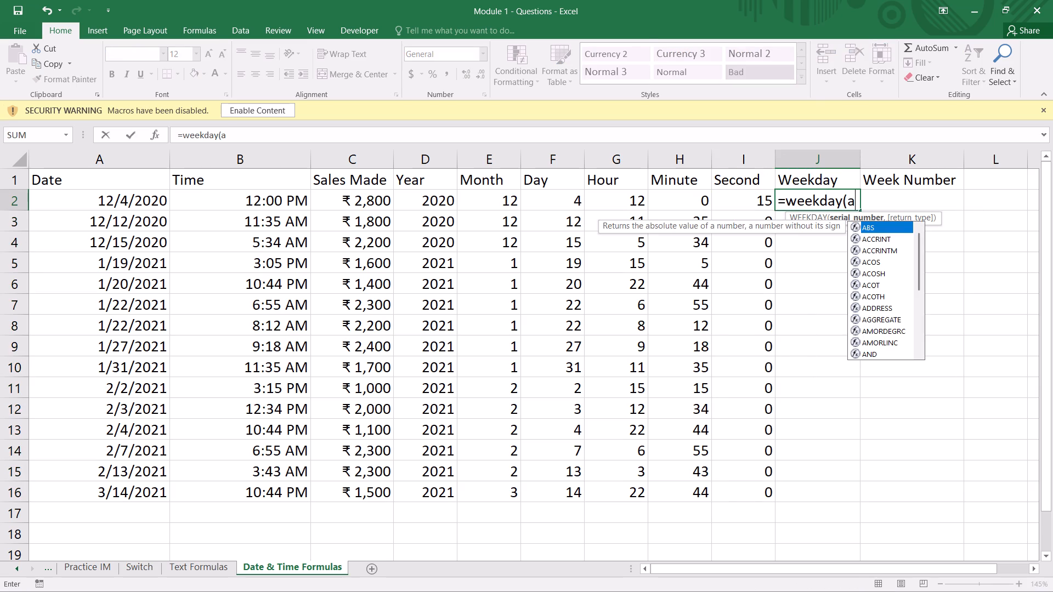
pyautogui.write('2)')
pyautogui.press('Return')
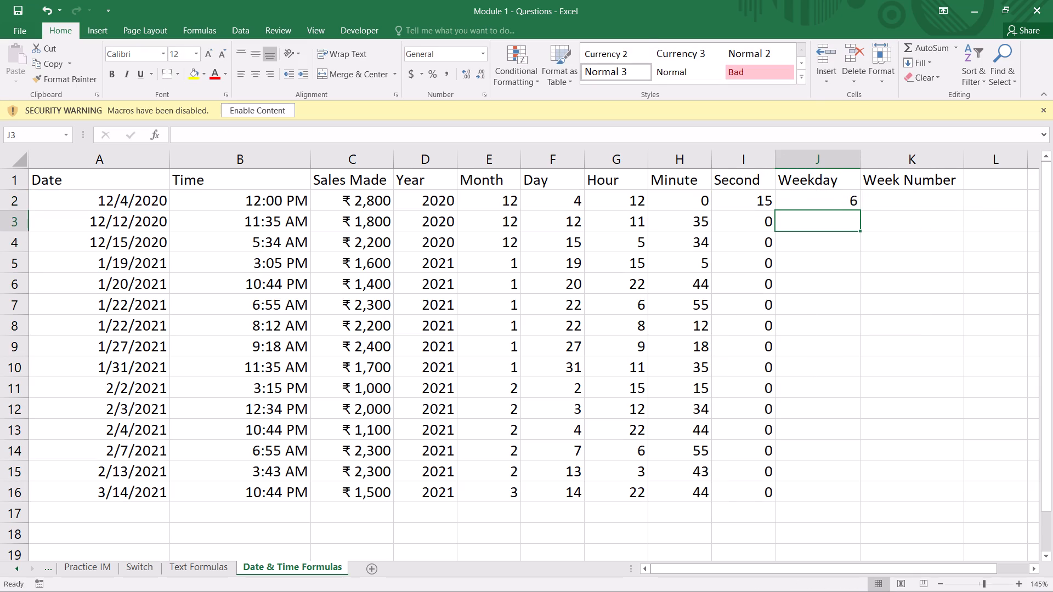
pyautogui.moveTo(818, 199); pyautogui.dragTo(841, 204)
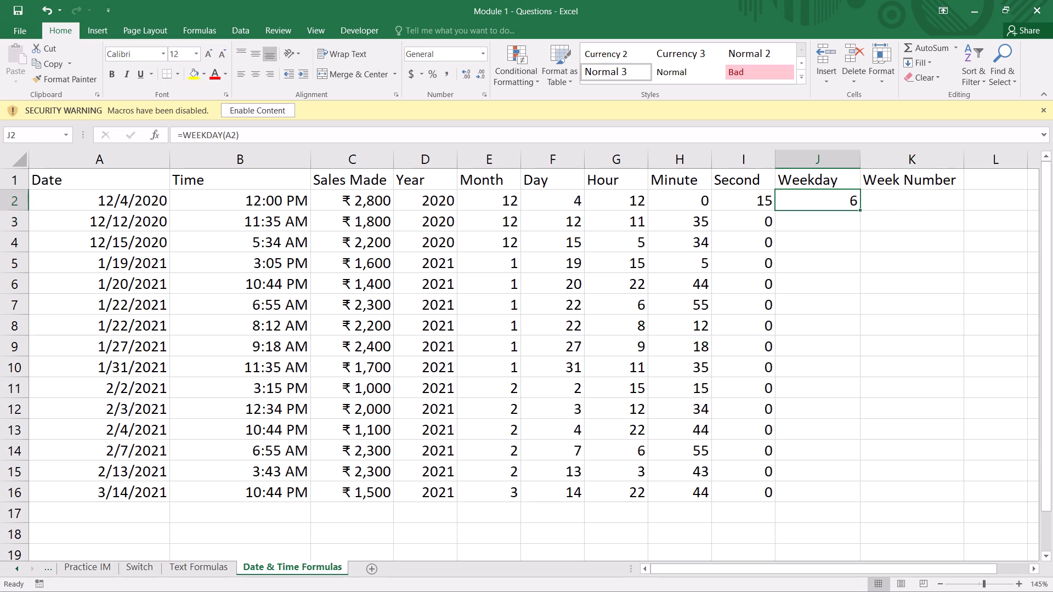
pyautogui.click(859, 211)
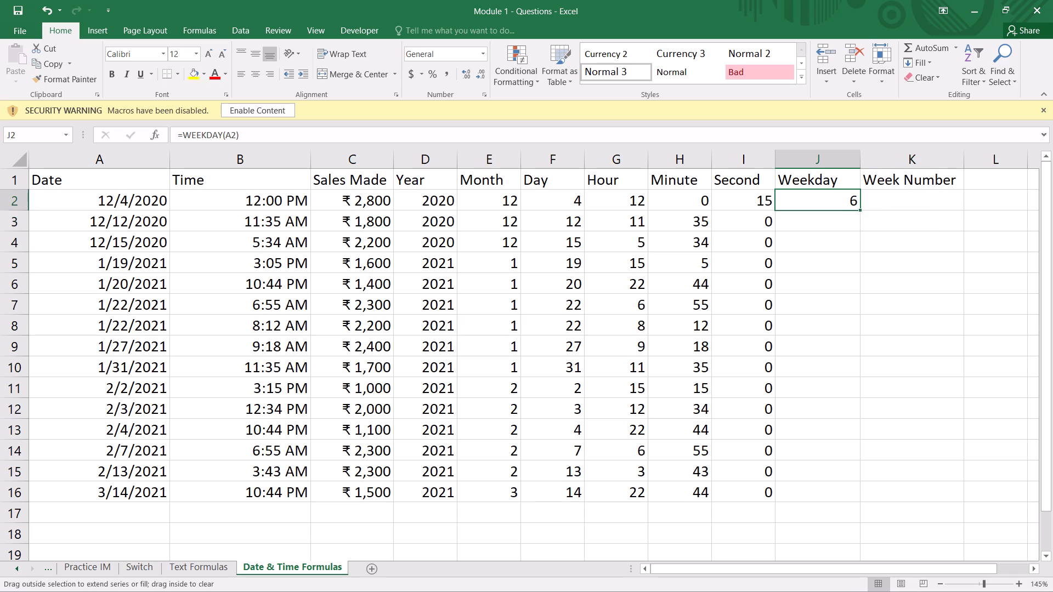
pyautogui.doubleClick(859, 211)
# Enter =WEEKNUM(A2) in cell K2 and fill the formula down the Week Number column to row 16.
pyautogui.click(896, 201)
pyautogui.press('=')
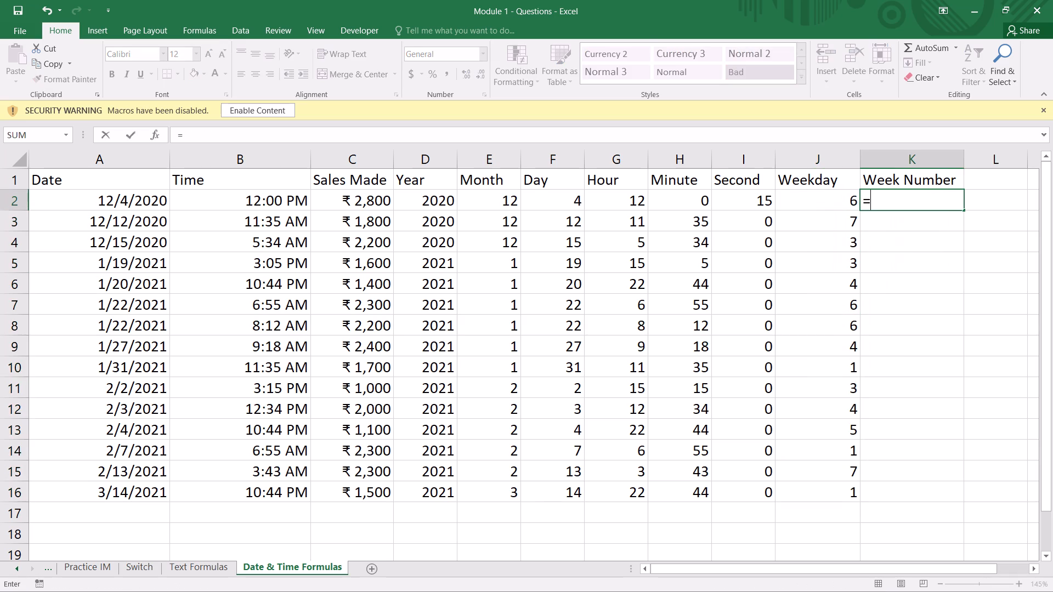
pyautogui.write('week')
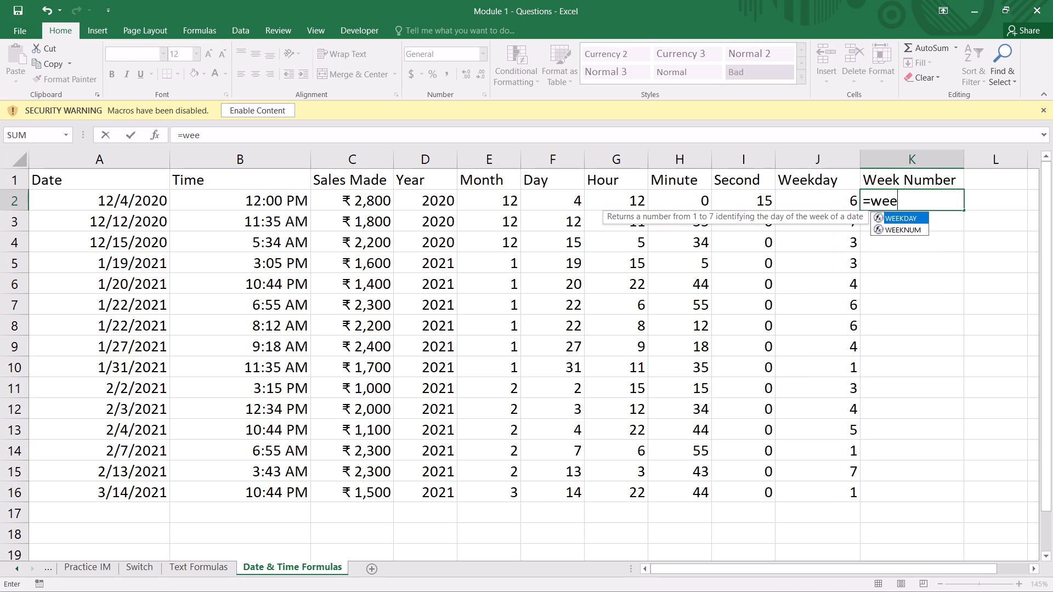
pyautogui.write('num(')
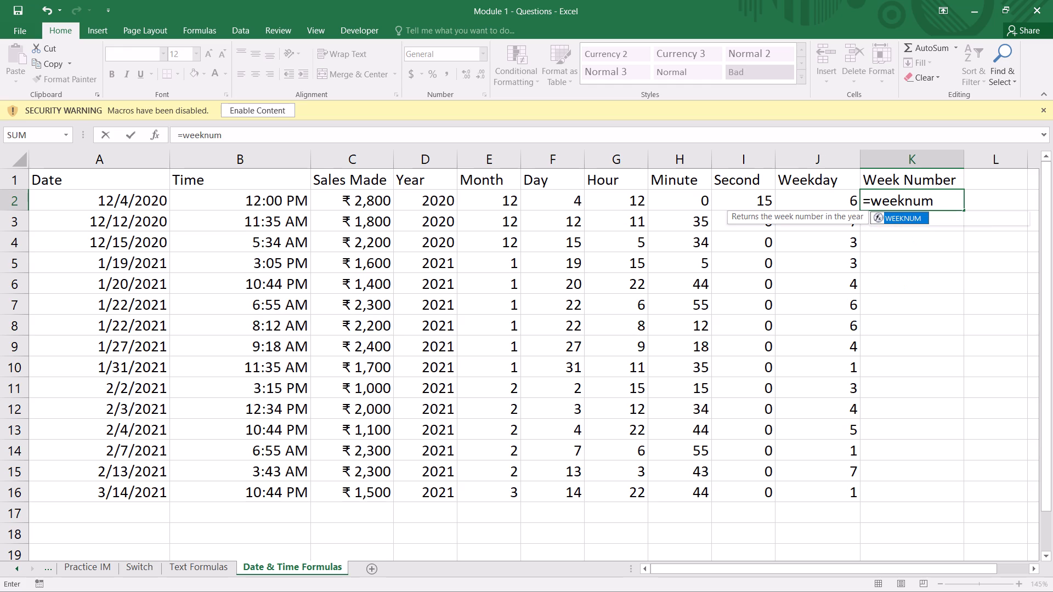
pyautogui.write('a2')
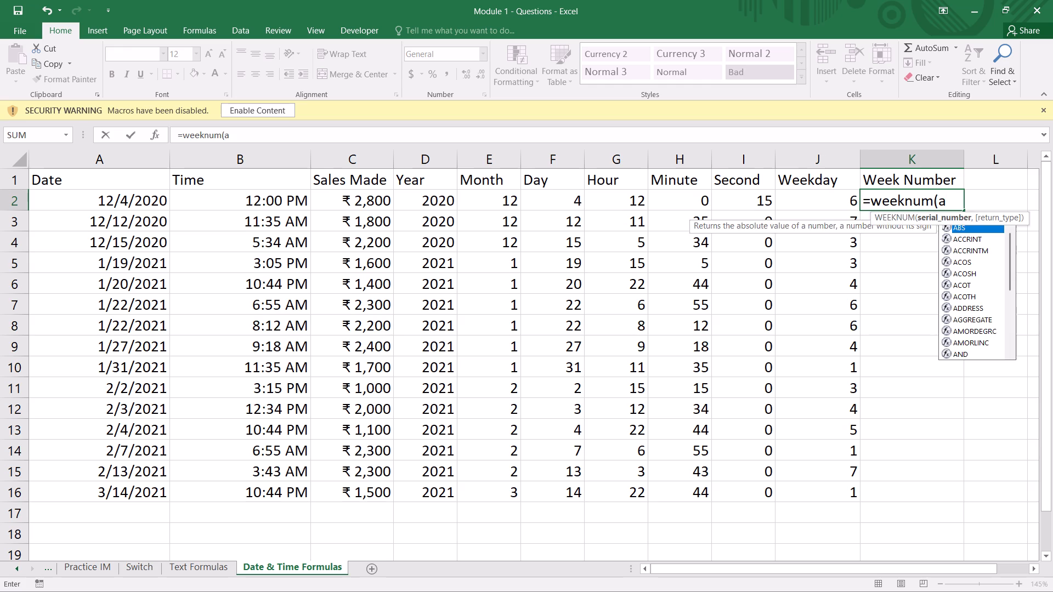
pyautogui.hotkey('shift', ')')
pyautogui.press('Return')
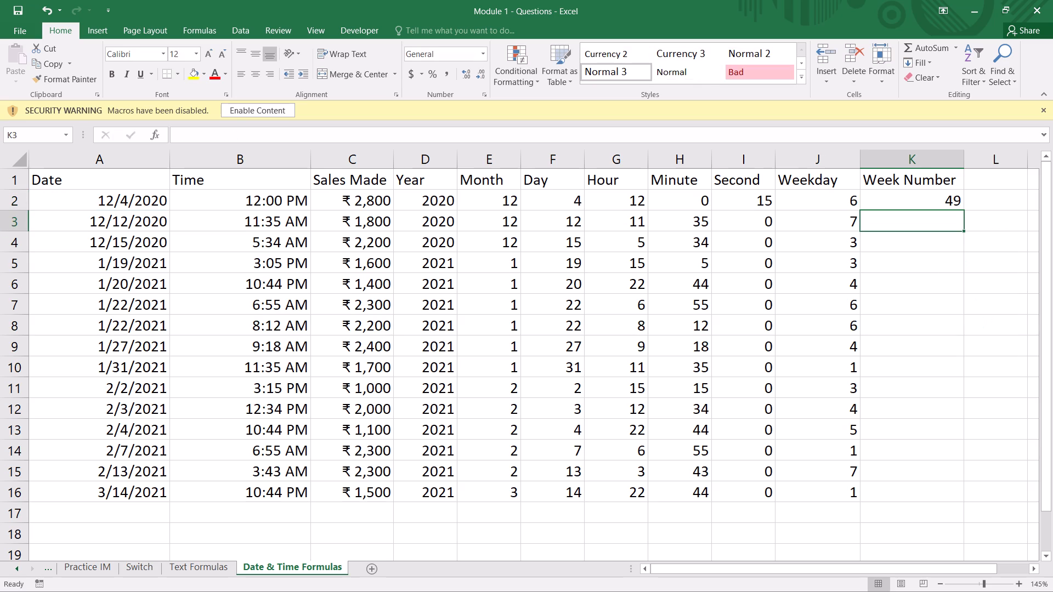
pyautogui.click(911, 198)
pyautogui.doubleClick(964, 209)
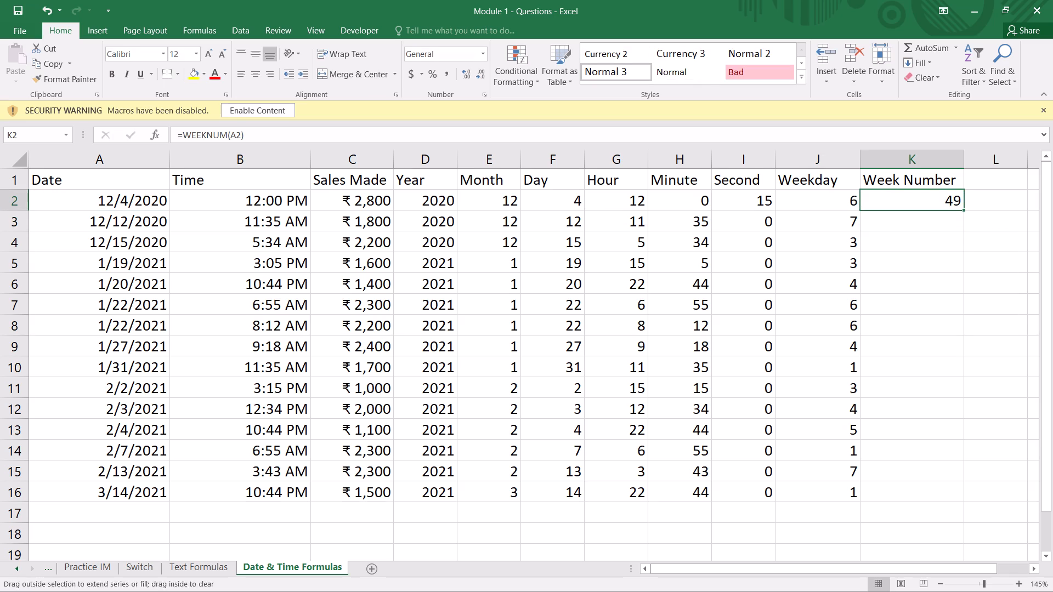
# Save the Module 1 - Questions workbook and close it.
pyautogui.hotkey('ctrl', 's')
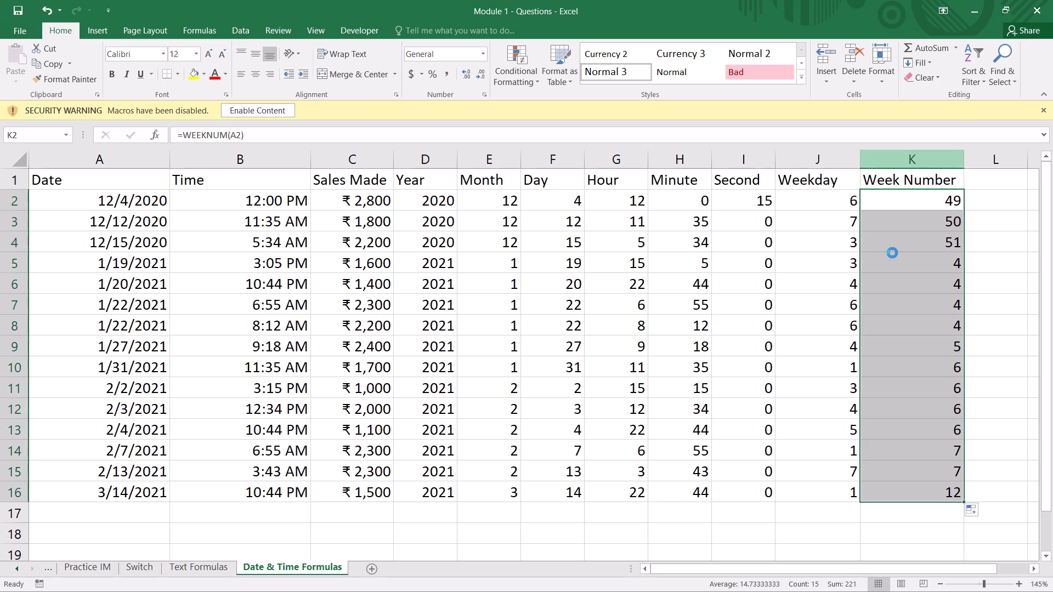
pyautogui.hotkey('ctrl', 's')
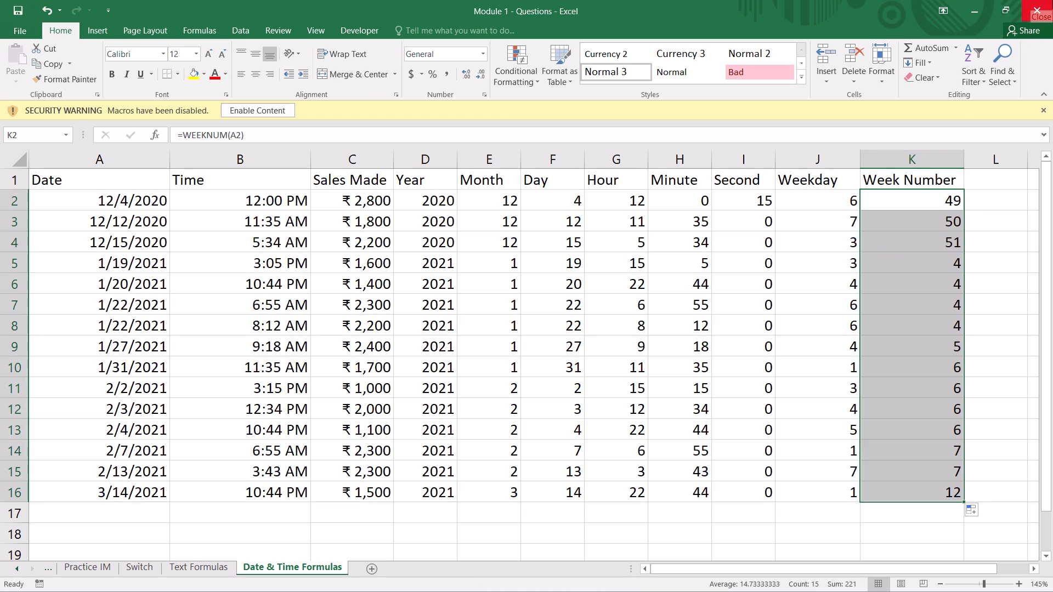
pyautogui.click(1052, 0)
# Open the Module 2 - LPU Questions workbook from the MS Excel Test folder.
pyautogui.doubleClick(212, 150)
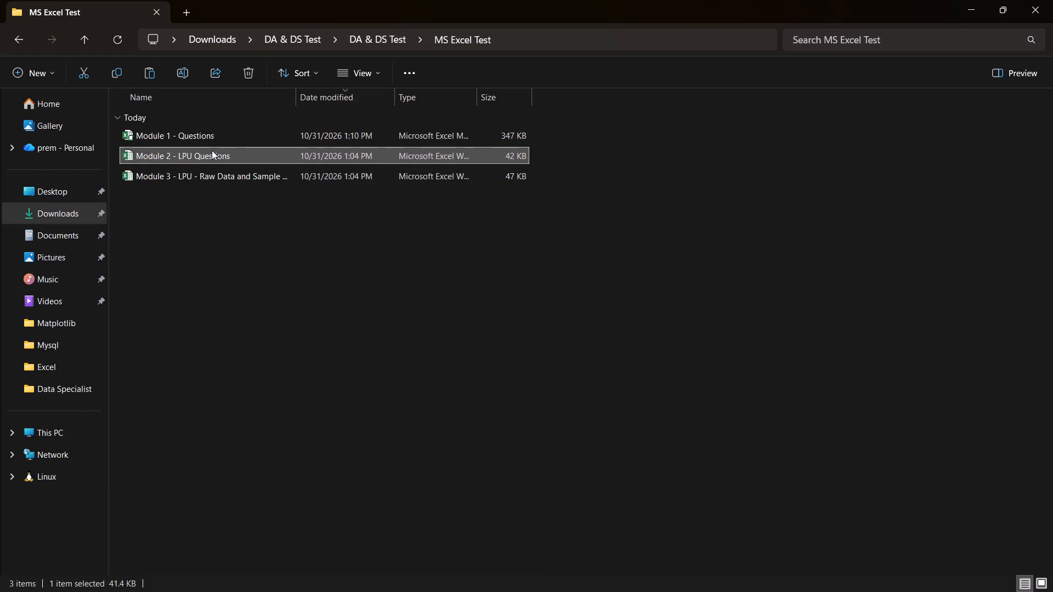
pyautogui.doubleClick(284, 157)
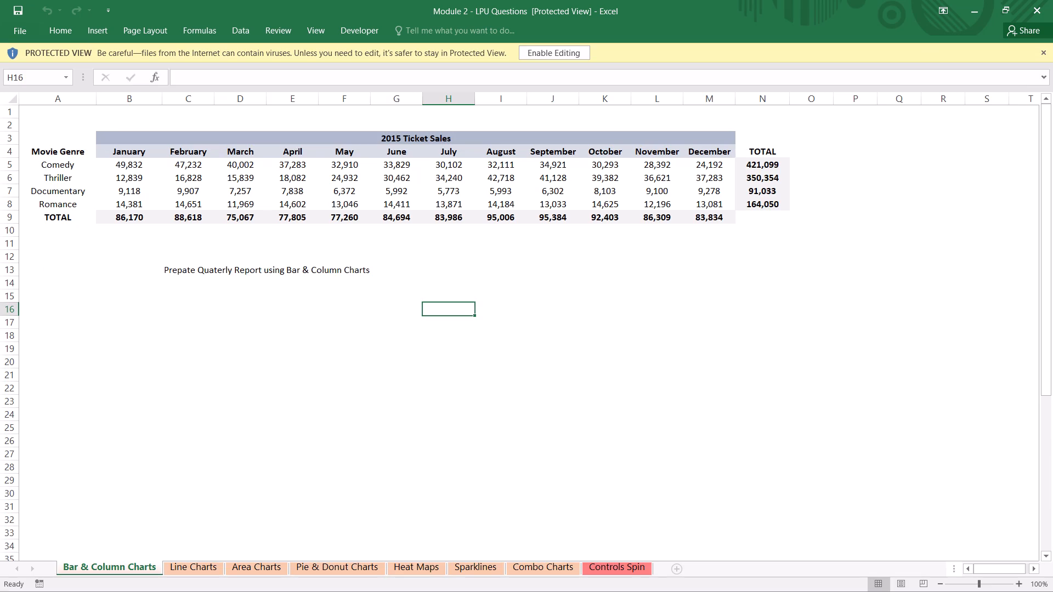
# Take the Module 2 - LPU Questions workbook out of Protected View by enabling editing.
pyautogui.click(568, 53)
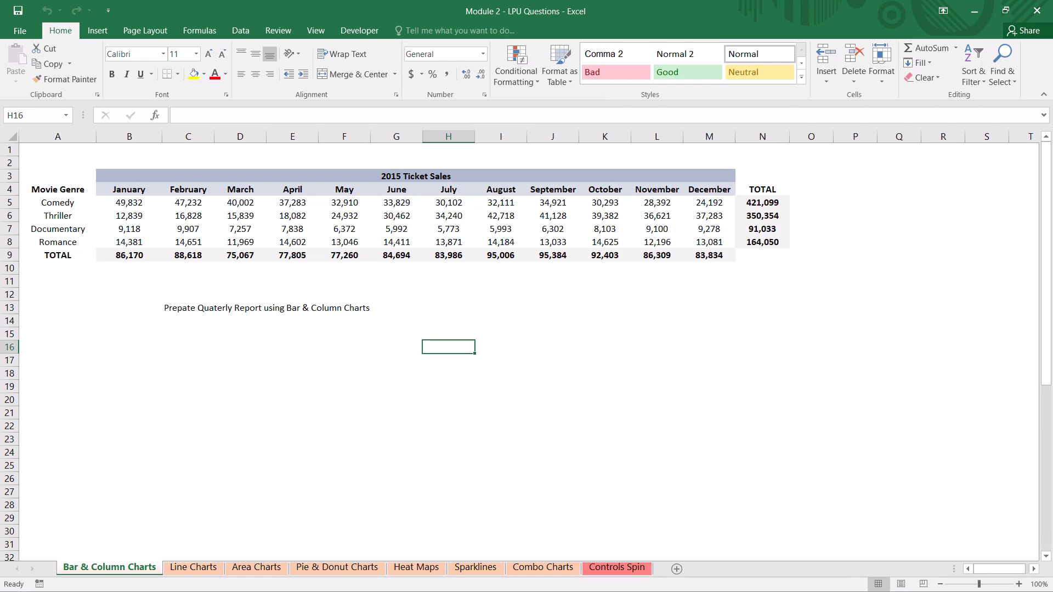
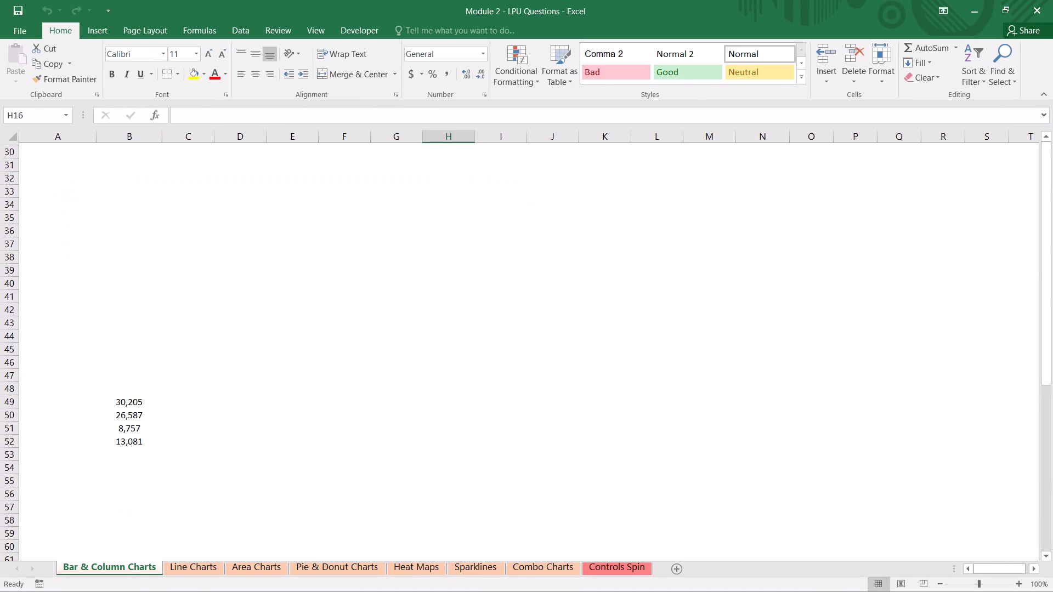
pyautogui.scroll(-1, 240, 356)
pyautogui.scroll(5, 240, 356)
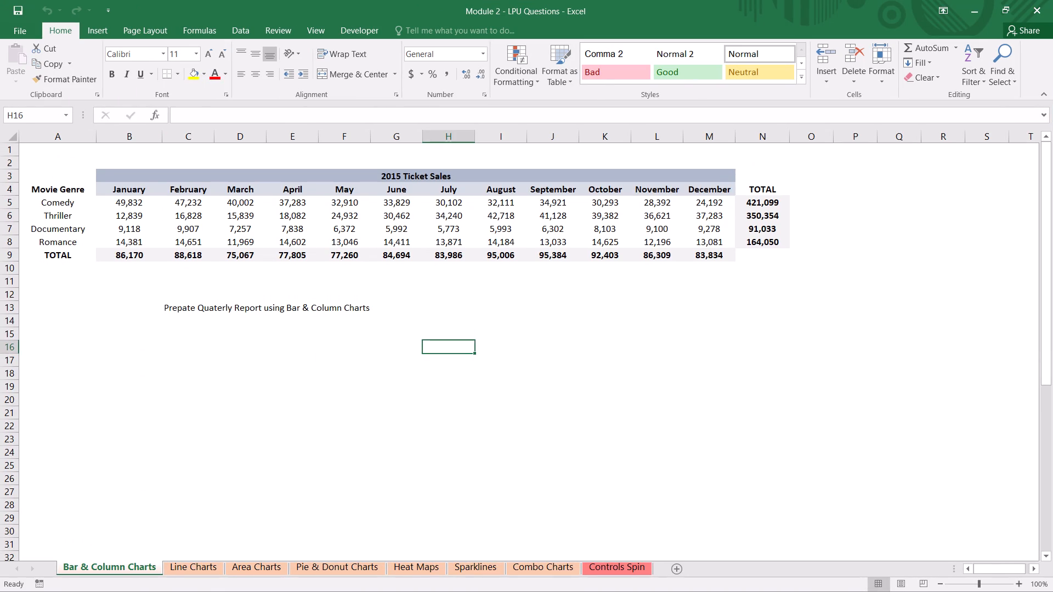
pyautogui.moveTo(100, 186); pyautogui.dragTo(555, 231)
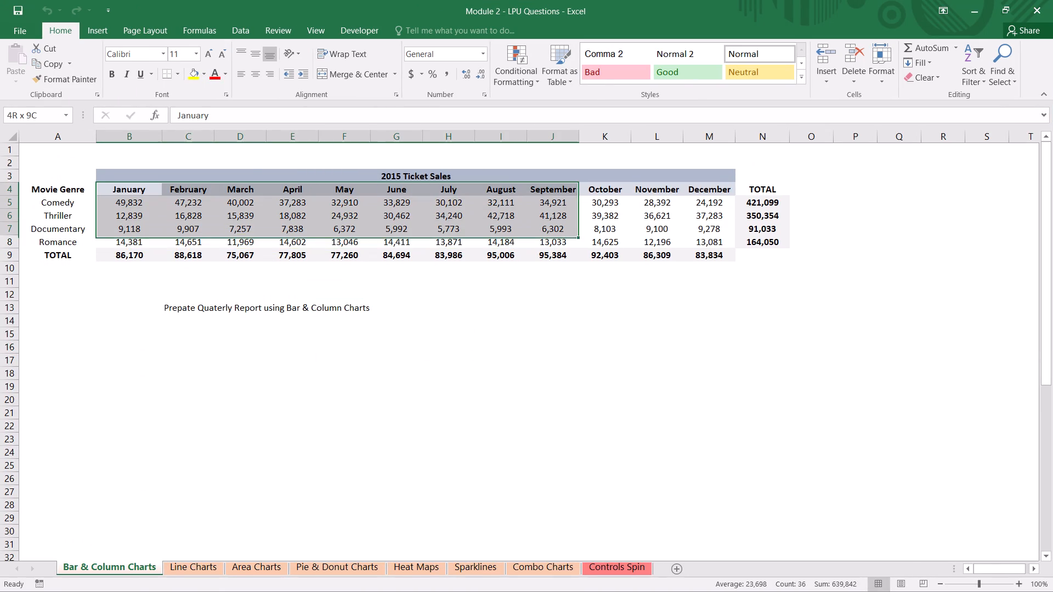
pyautogui.moveTo(555, 231); pyautogui.dragTo(760, 238)
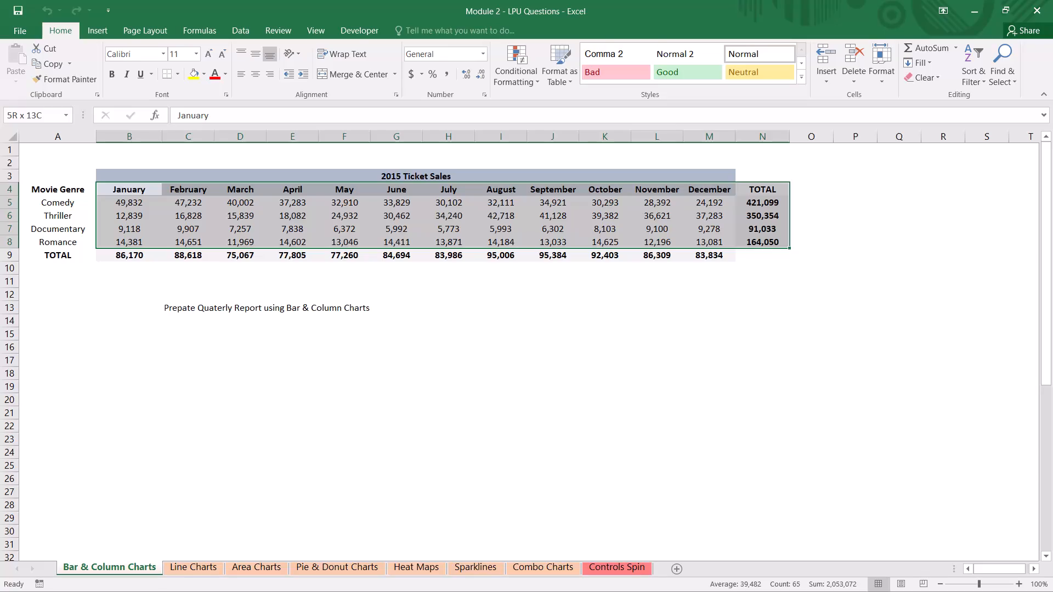
pyautogui.moveTo(760, 238); pyautogui.dragTo(722, 237)
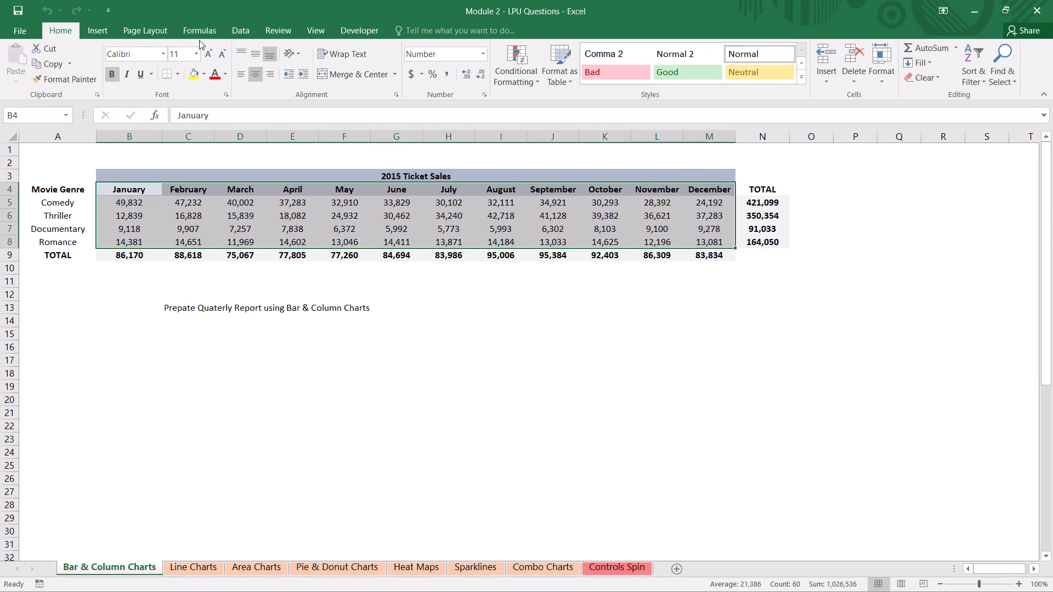
pyautogui.click(84, 27)
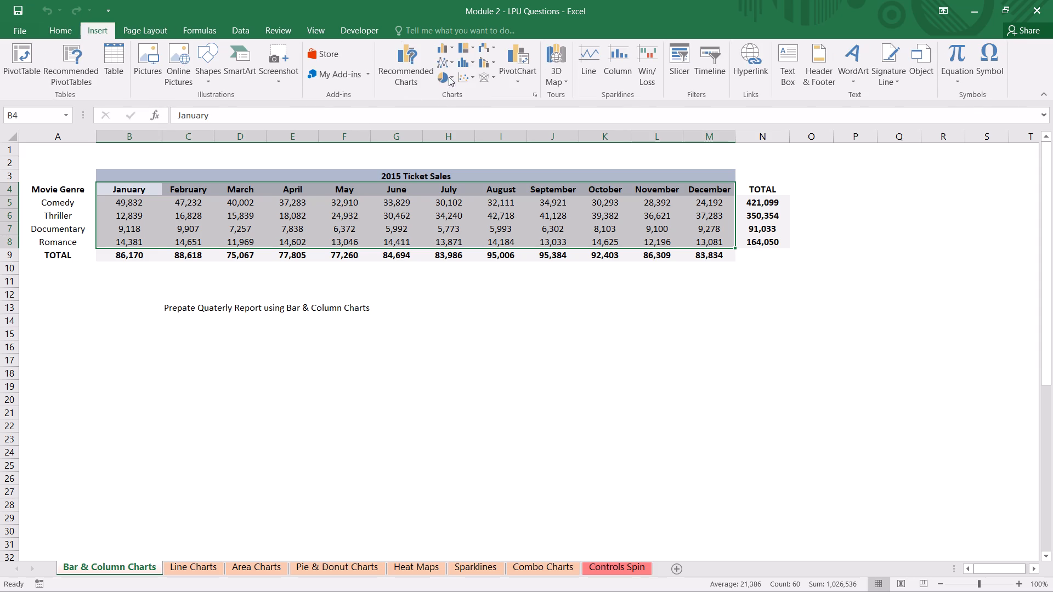
pyautogui.click(451, 47)
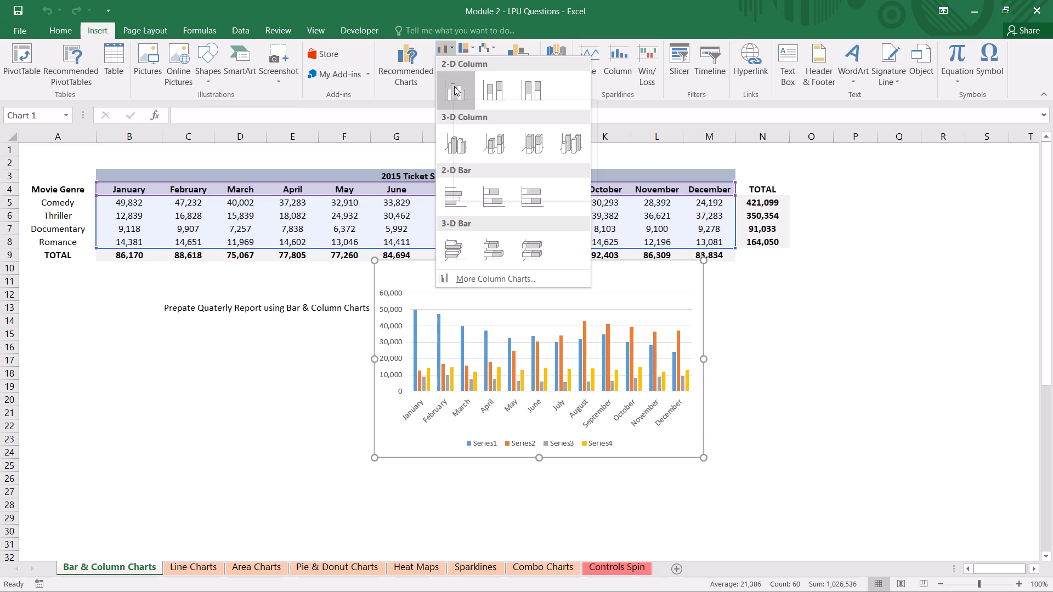
pyautogui.click(454, 86)
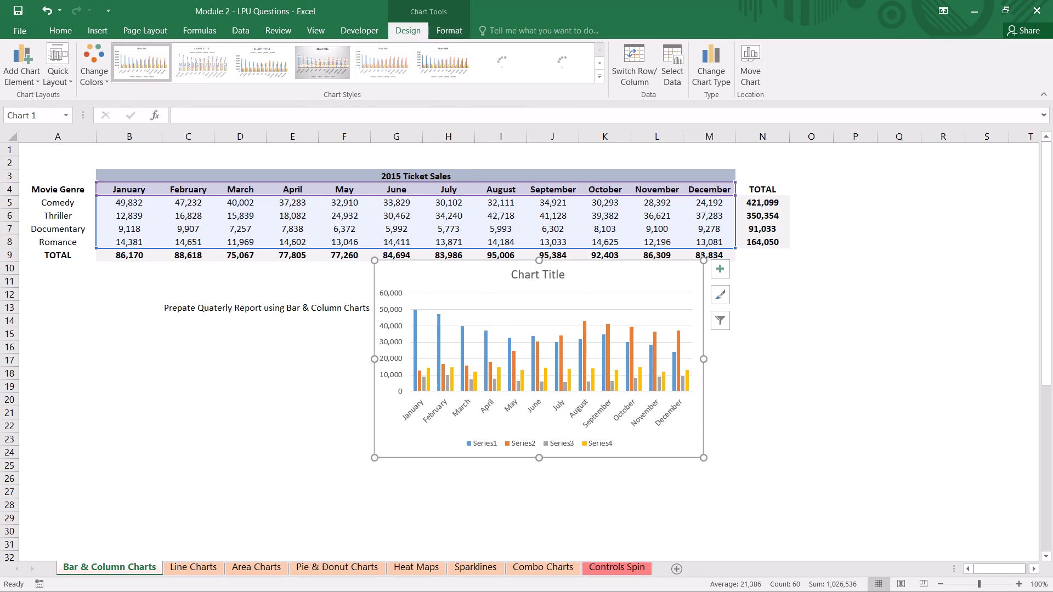
# Move the column chart beneath the quarterly report instruction, spanning about rows 15 to 29.
pyautogui.moveTo(488, 274); pyautogui.dragTo(281, 340)
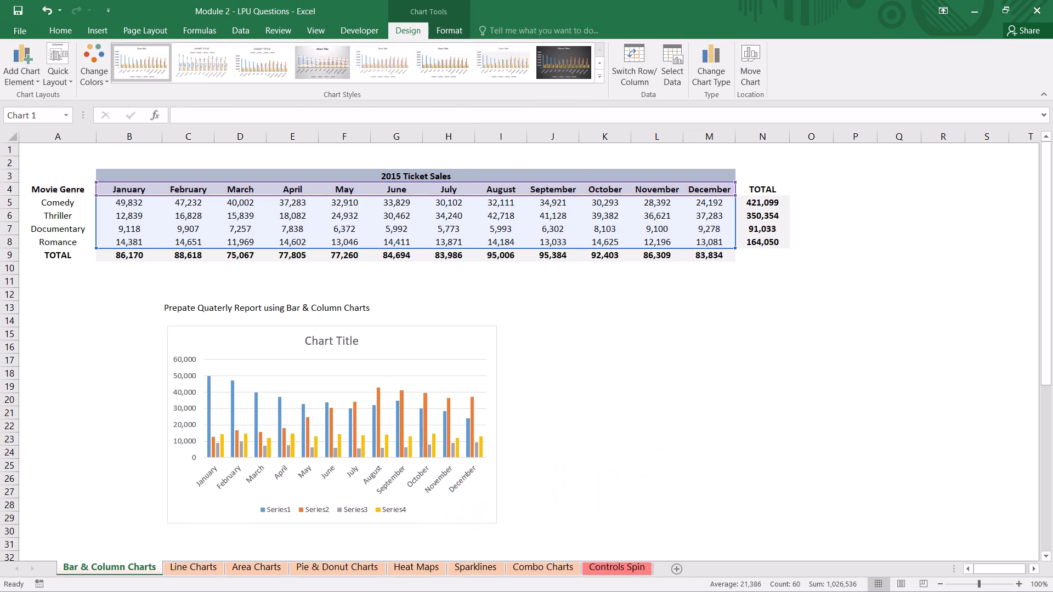
pyautogui.moveTo(281, 340); pyautogui.dragTo(264, 339)
# Replace the column chart's title with "Months VS Movie Genre".
pyautogui.click(360, 344)
pyautogui.doubleClick(341, 341)
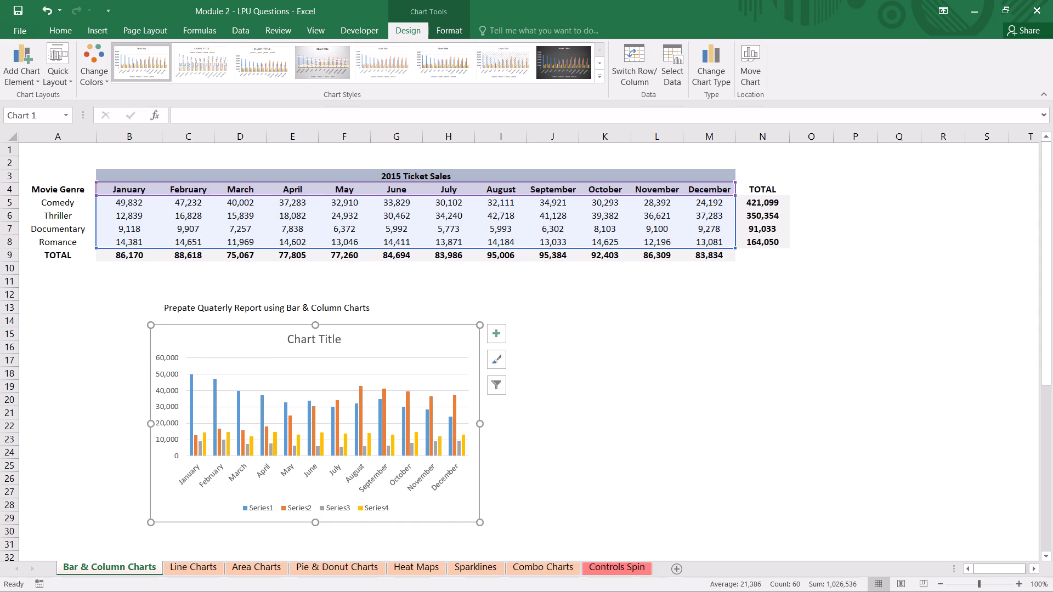
pyautogui.doubleClick(341, 341)
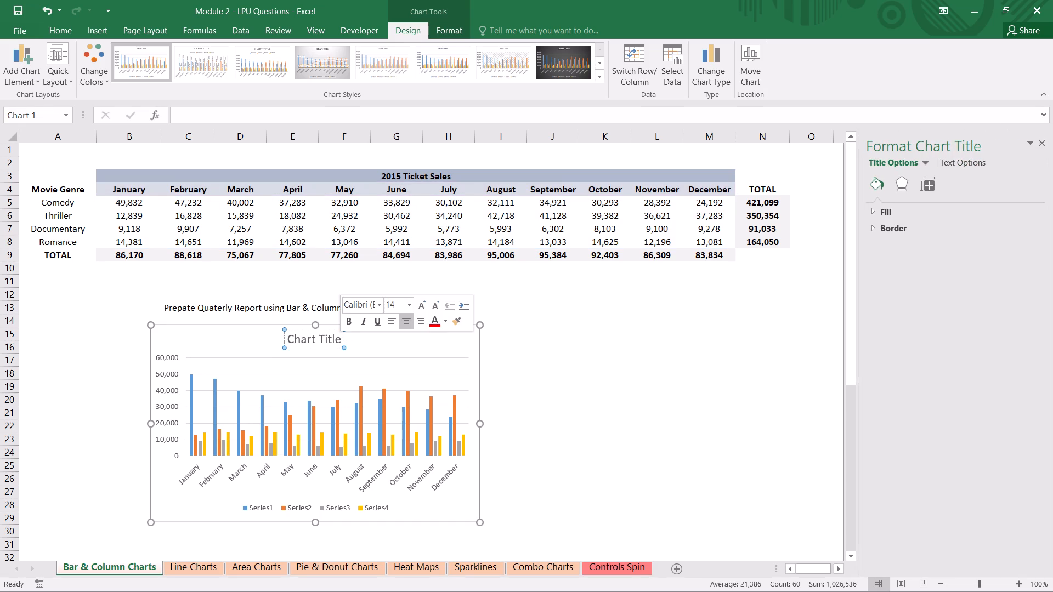
pyautogui.press('BackSpace')
pyautogui.press('BackSpace')
pyautogui.press('BackSpace')
pyautogui.press('BackSpace')
pyautogui.press('BackSpace')
pyautogui.press('BackSpace')
pyautogui.press('BackSpace')
pyautogui.press('BackSpace')
pyautogui.press('BackSpace')
pyautogui.press('BackSpace')
pyautogui.press('BackSpace')
pyautogui.press('BackSpace')
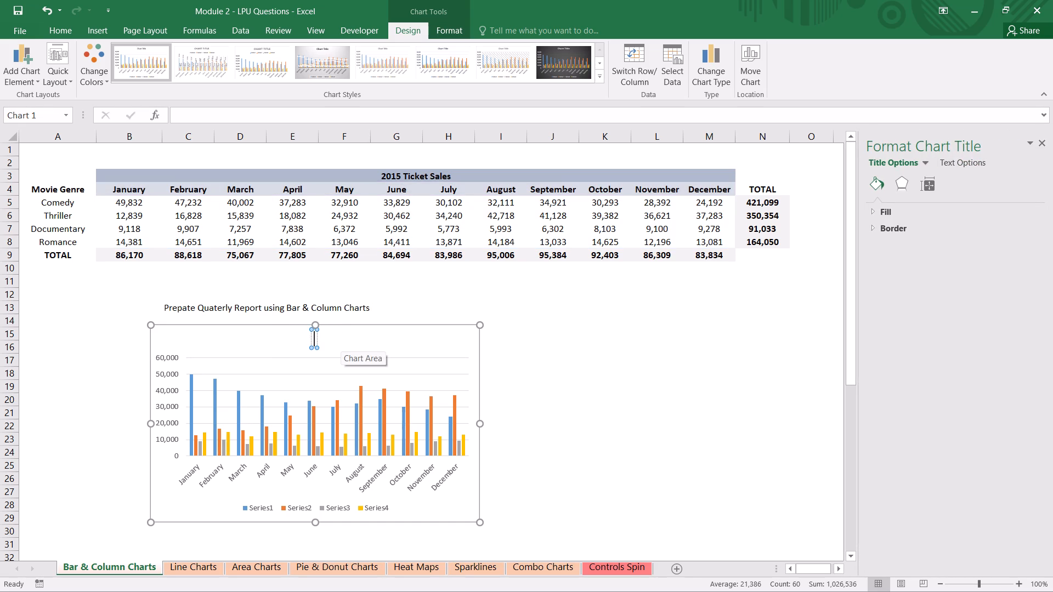
pyautogui.write('Months')
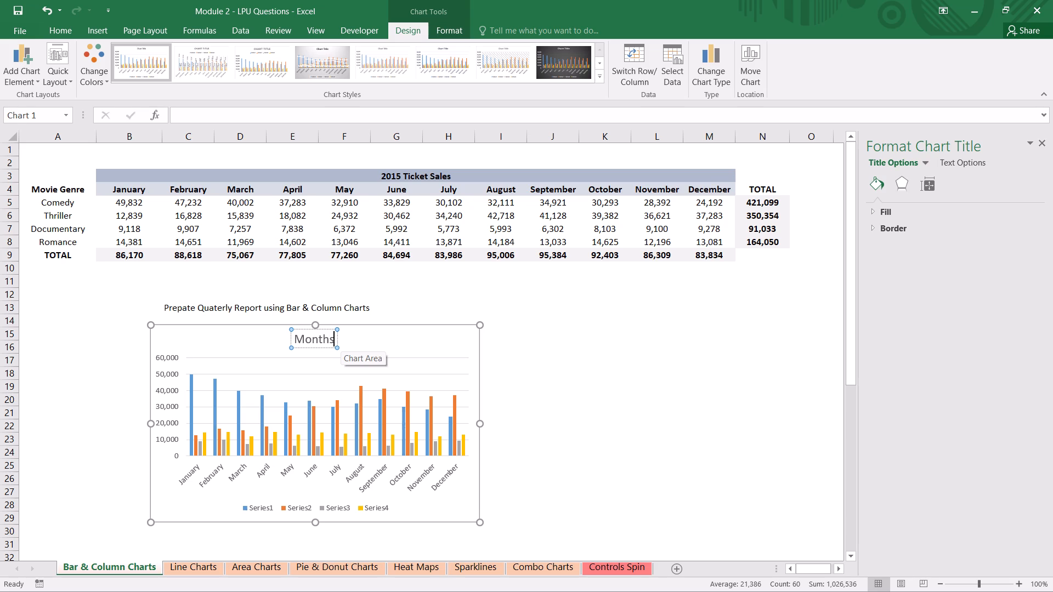
pyautogui.press('space')
pyautogui.write('VS')
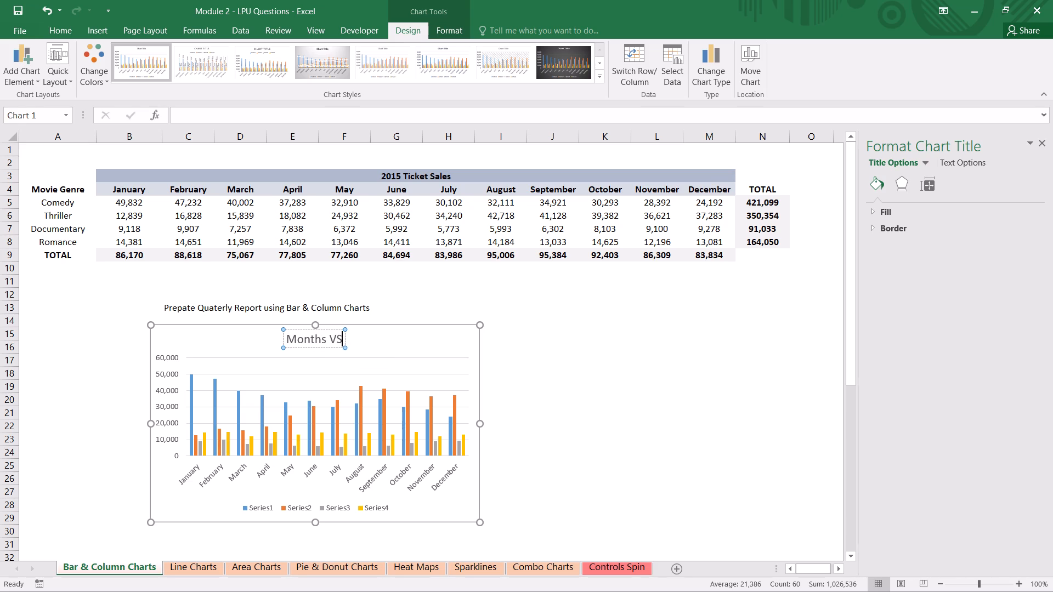
pyautogui.press('space')
pyautogui.write('Mo')
pyautogui.write('vie')
pyautogui.press('space')
pyautogui.write('Genre')
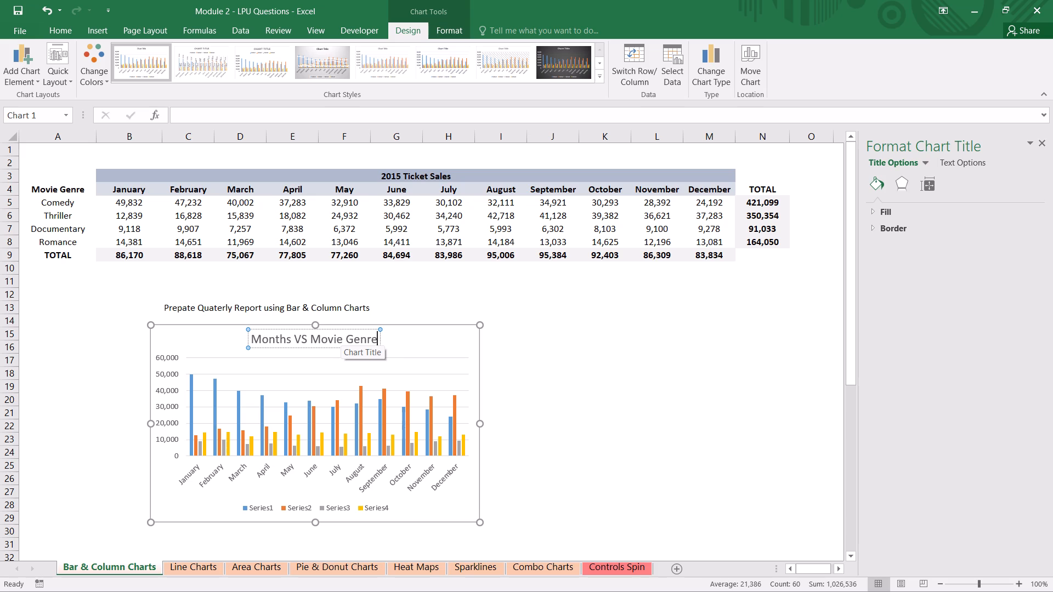
pyautogui.press('Return')
pyautogui.press('BackSpace')
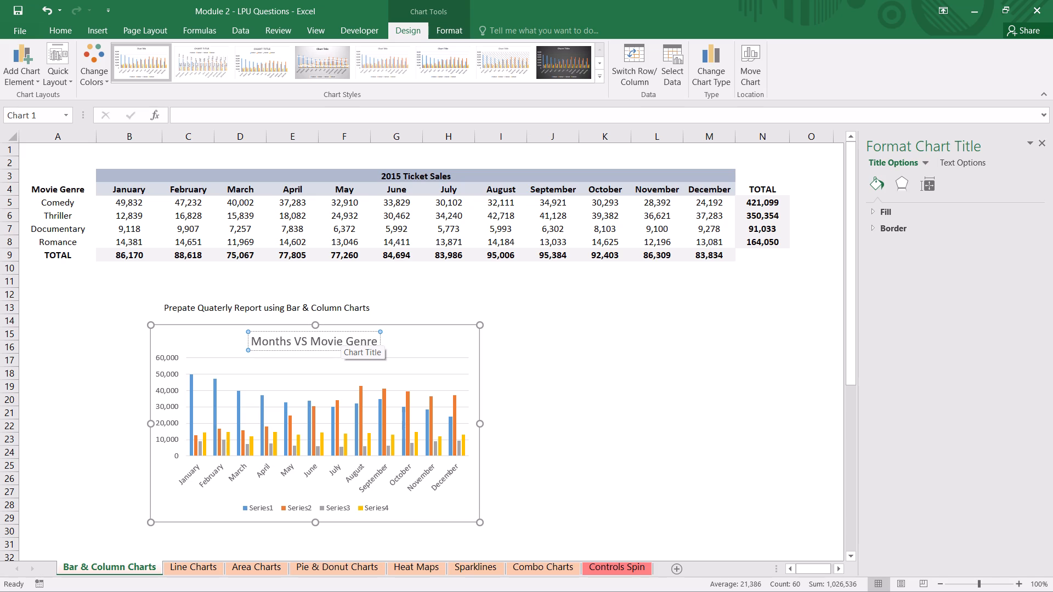
pyautogui.click(663, 374)
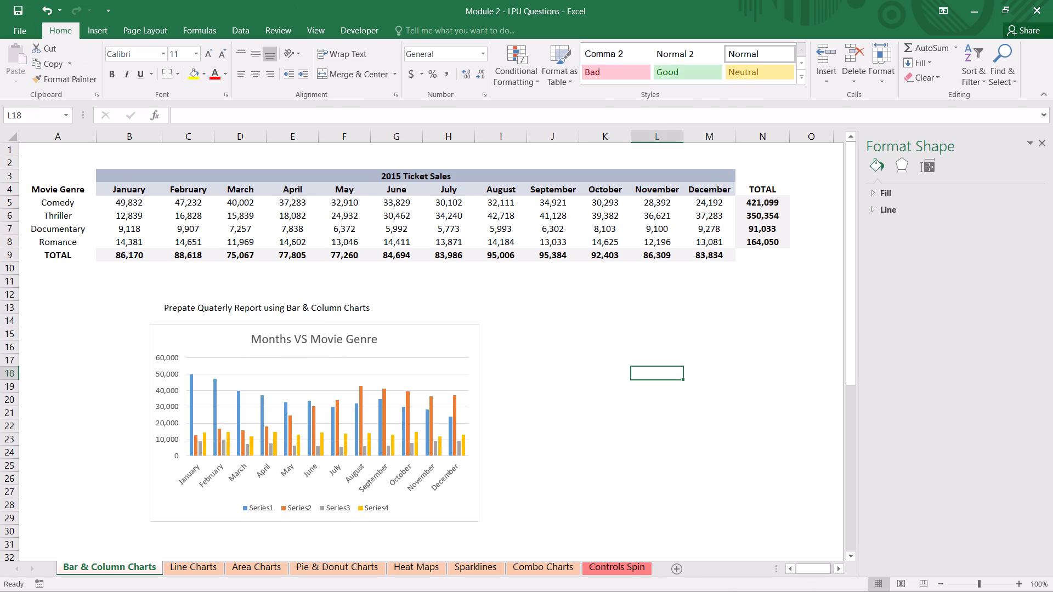
pyautogui.scroll(-1, 511, 435)
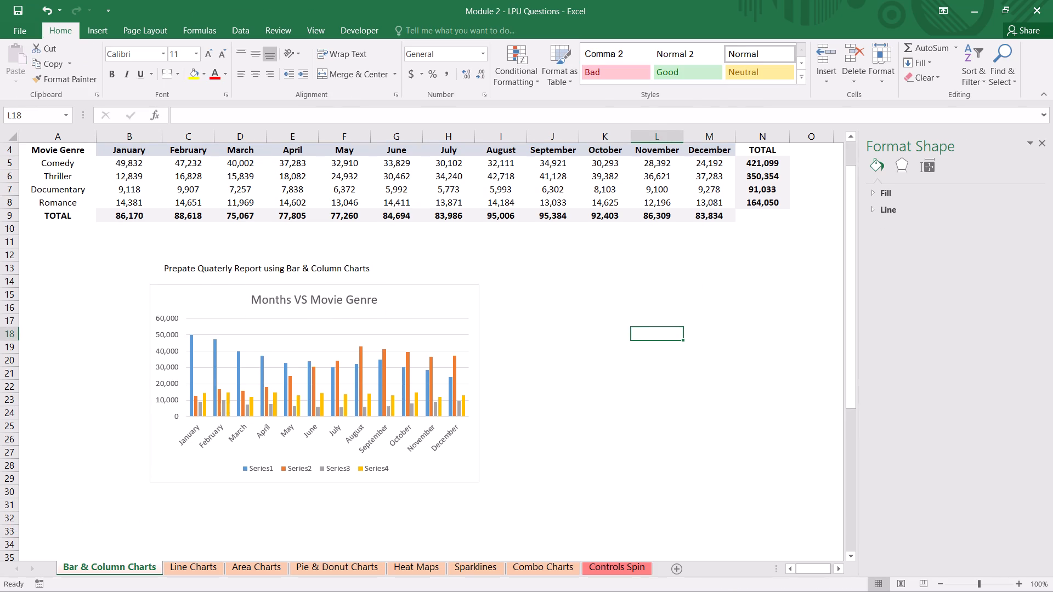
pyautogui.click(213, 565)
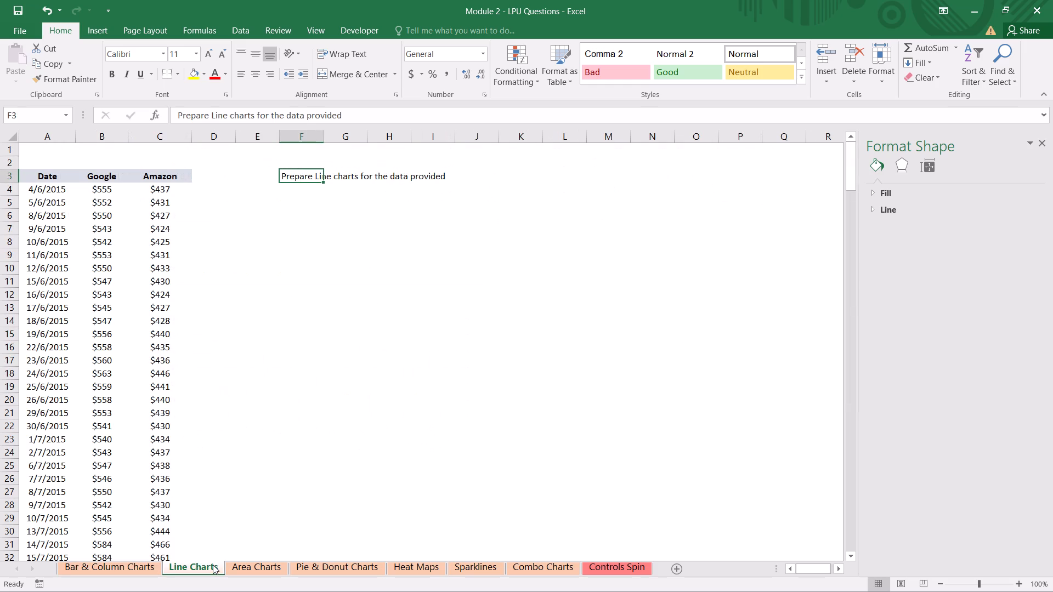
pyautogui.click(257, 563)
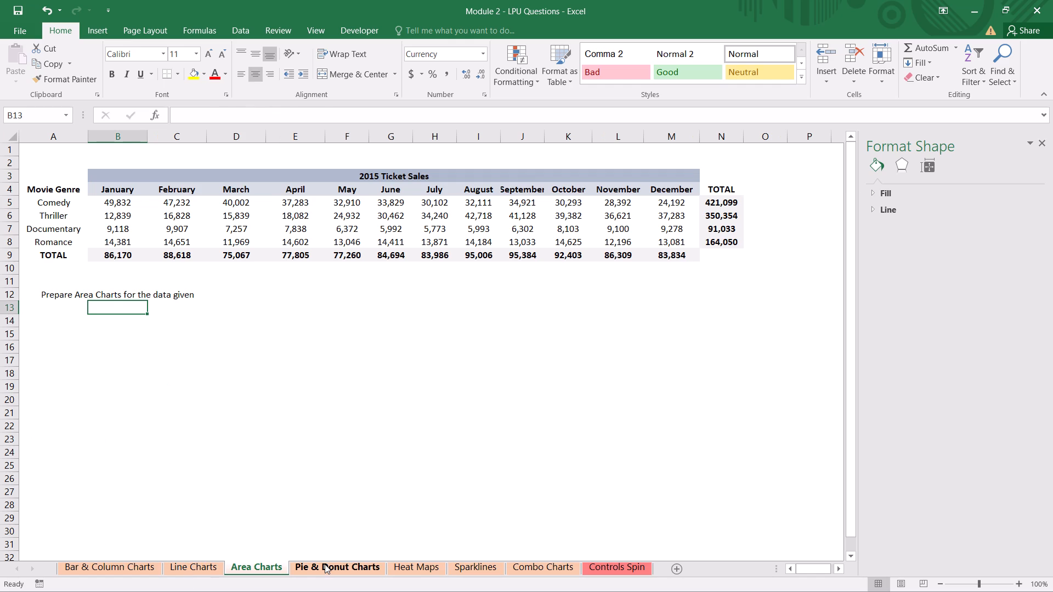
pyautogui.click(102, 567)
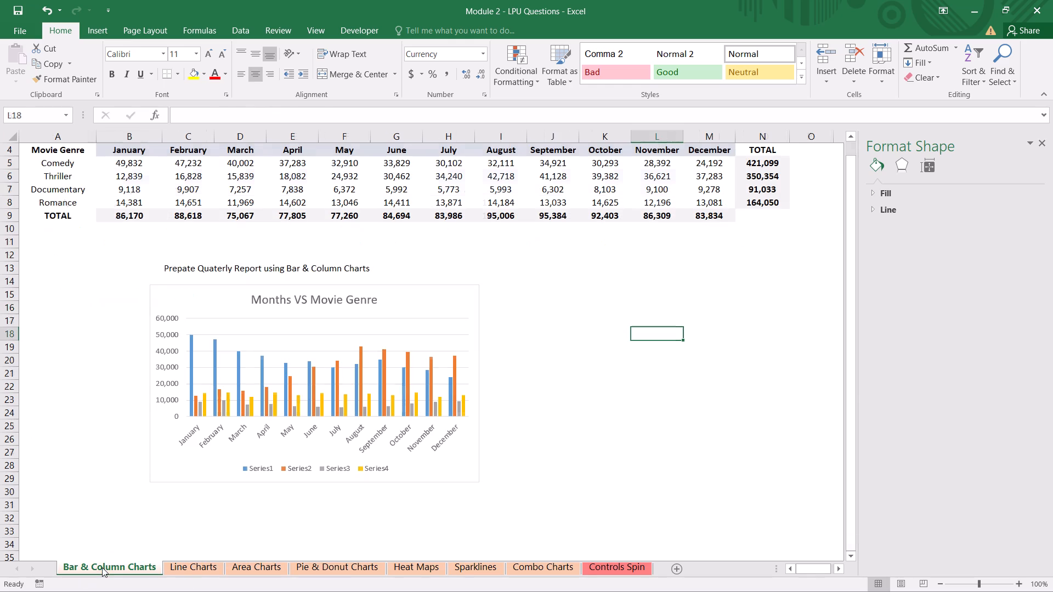
# On the Line Charts sheet, insert a 2-D line chart from the Date, Google and Amazon data in A3:C256.
pyautogui.click(195, 566)
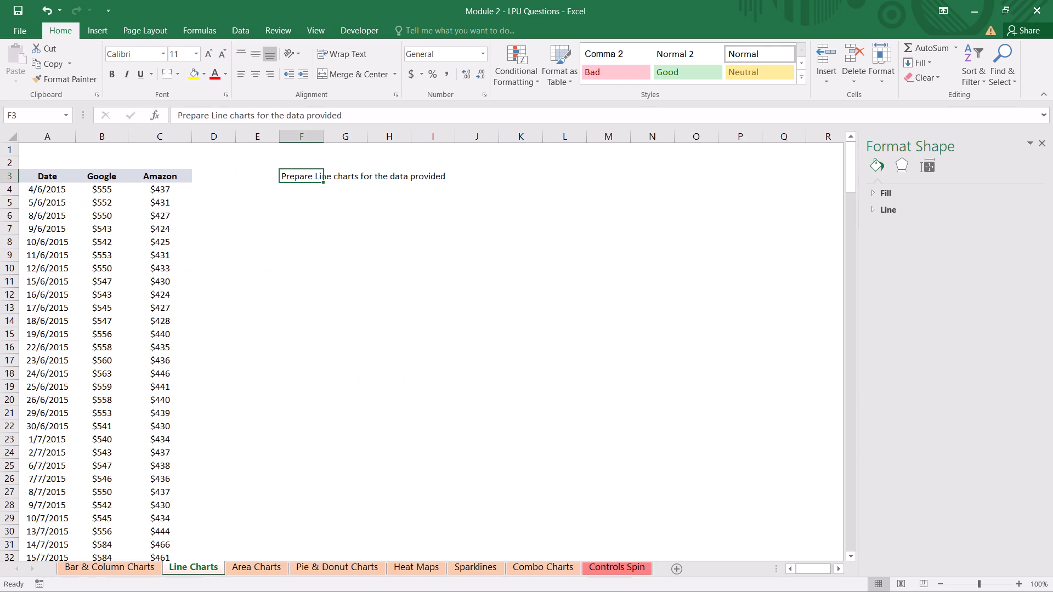
pyautogui.click(356, 240)
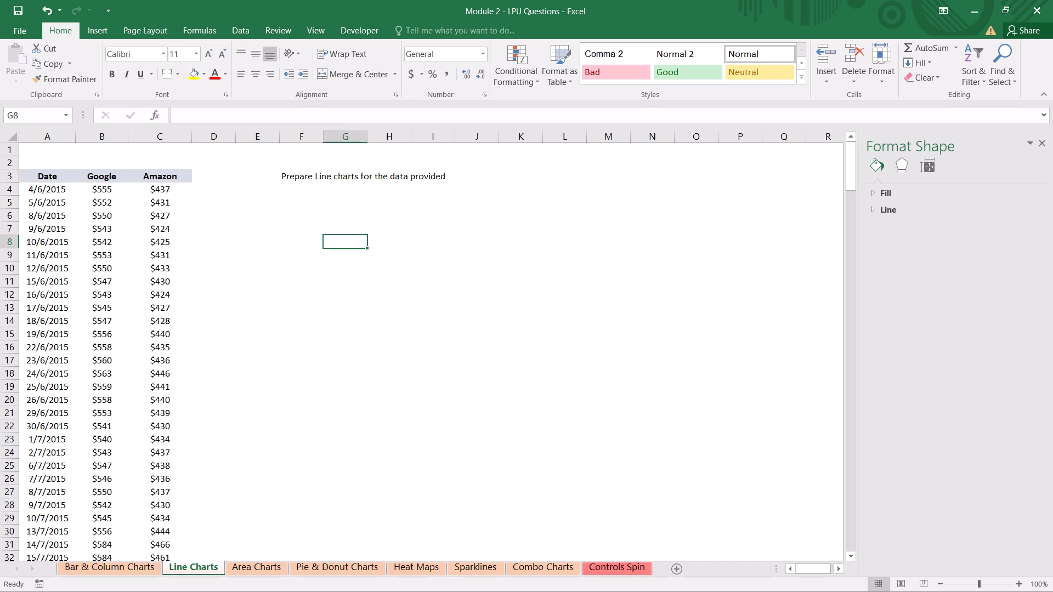
pyautogui.click(36, 174)
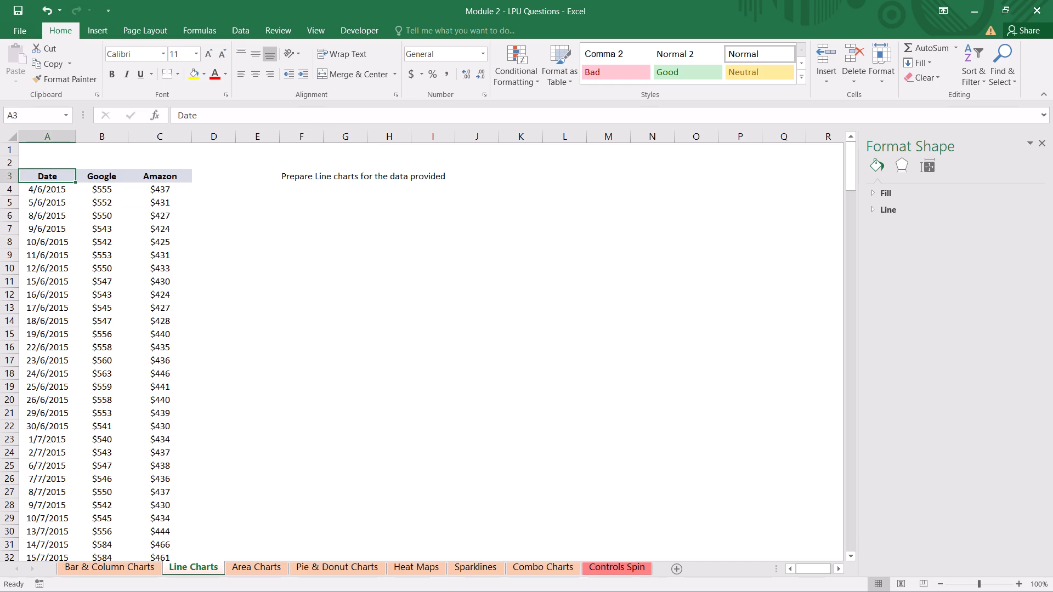
pyautogui.moveTo(53, 177); pyautogui.dragTo(135, 175)
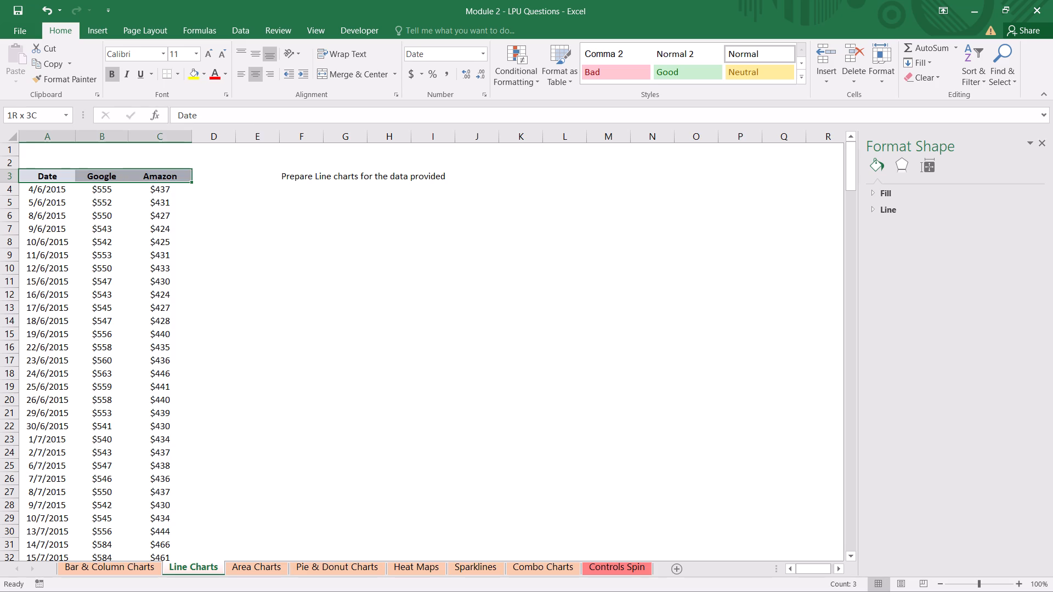
pyautogui.moveTo(135, 175); pyautogui.dragTo(148, 495)
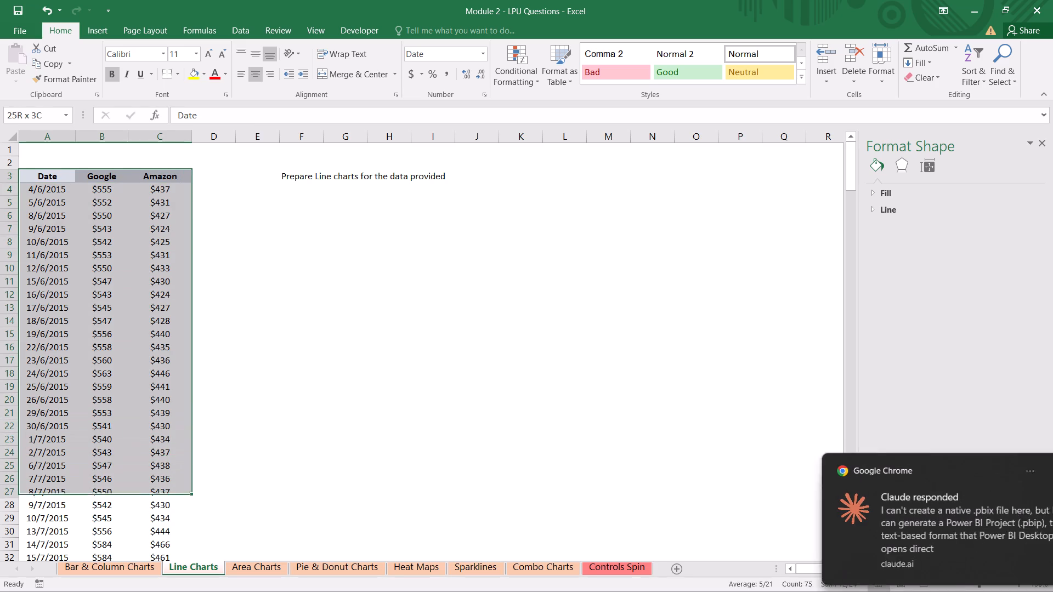
pyautogui.moveTo(148, 495); pyautogui.dragTo(148, 591)
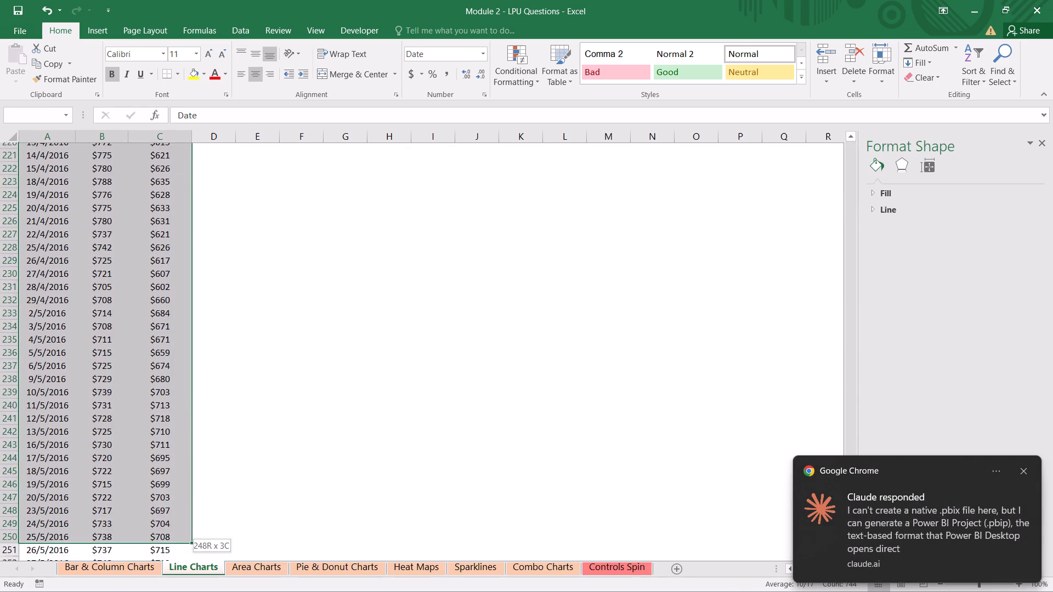
pyautogui.moveTo(148, 591); pyautogui.dragTo(146, 529)
pyautogui.click(1019, 472)
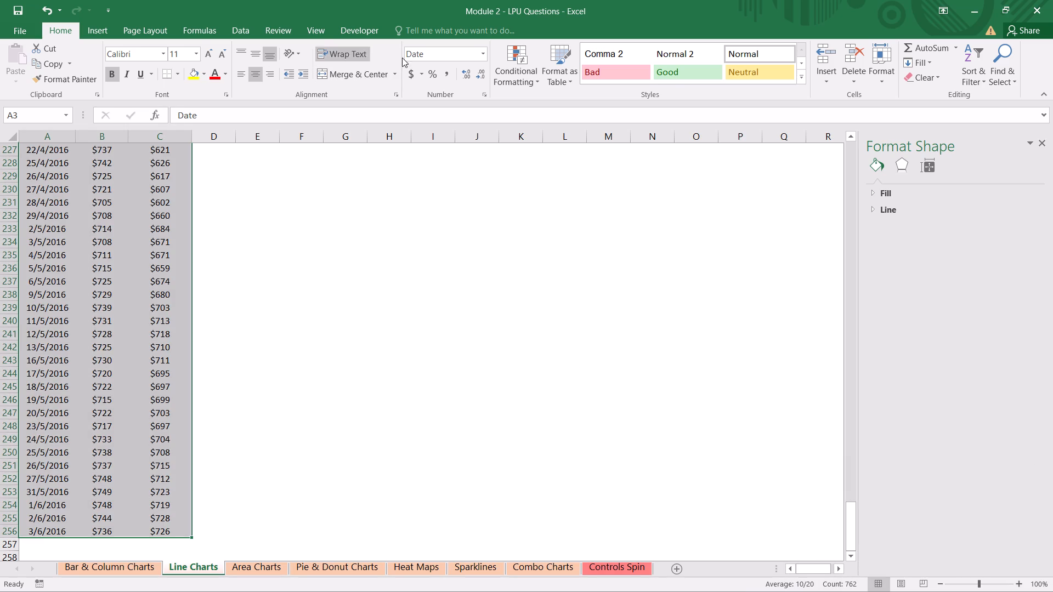
pyautogui.click(106, 25)
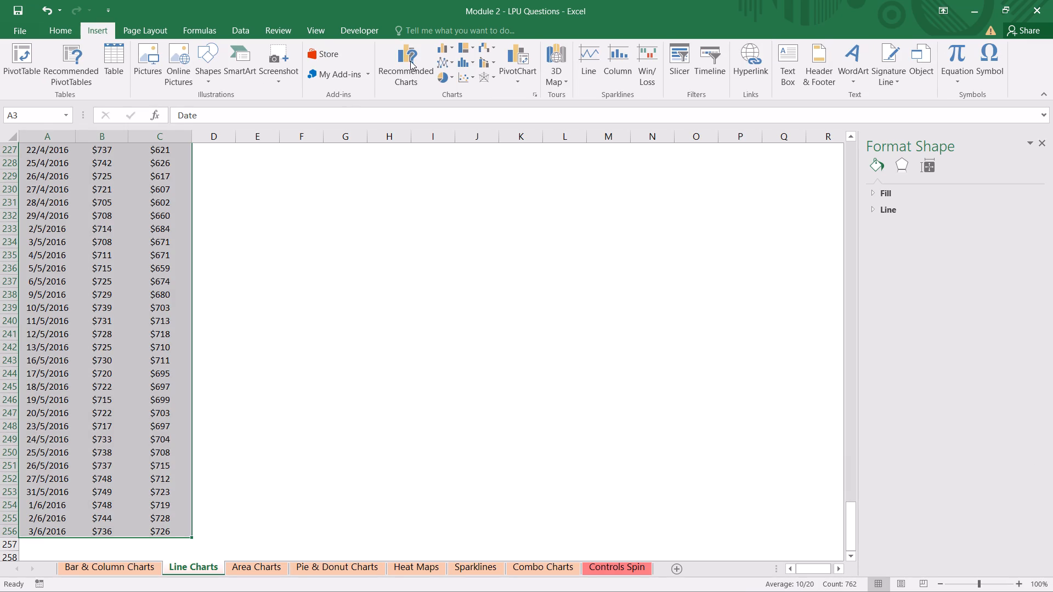
pyautogui.click(450, 62)
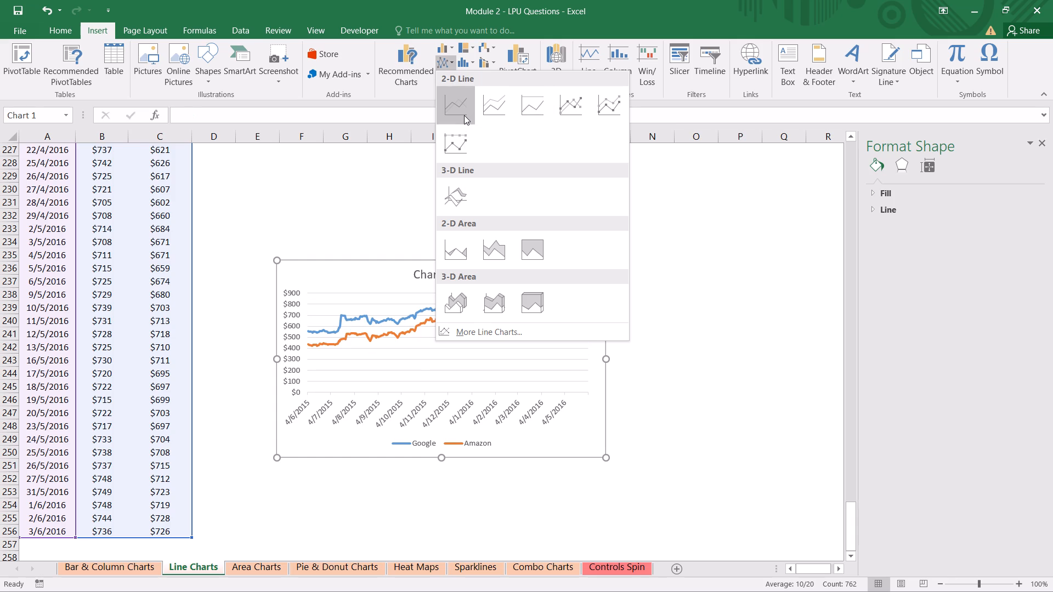
pyautogui.click(464, 115)
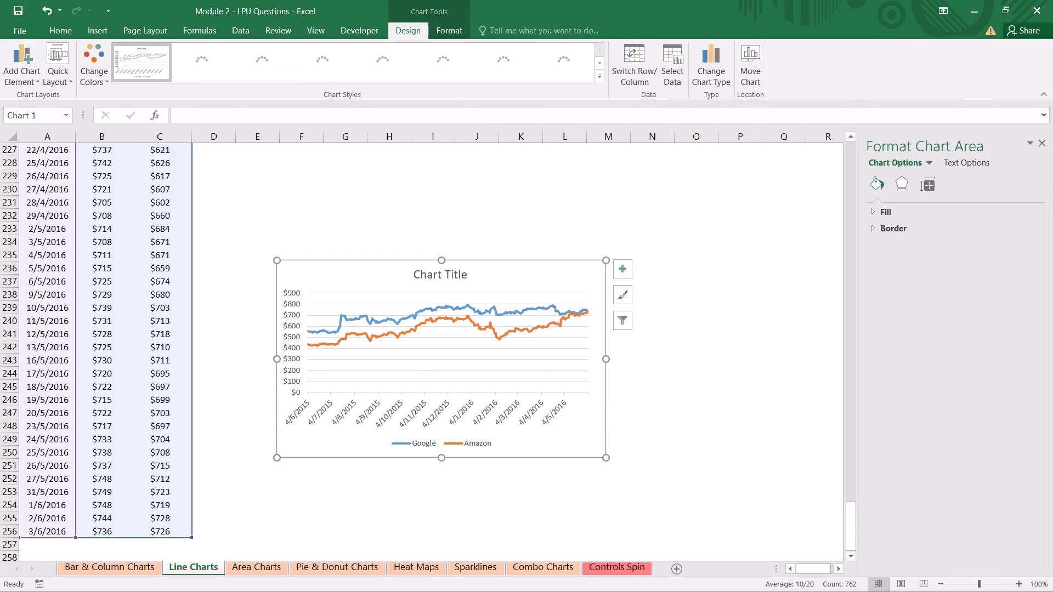
# Replace the line chart's title with "Google VS Amazon".
pyautogui.doubleClick(466, 272)
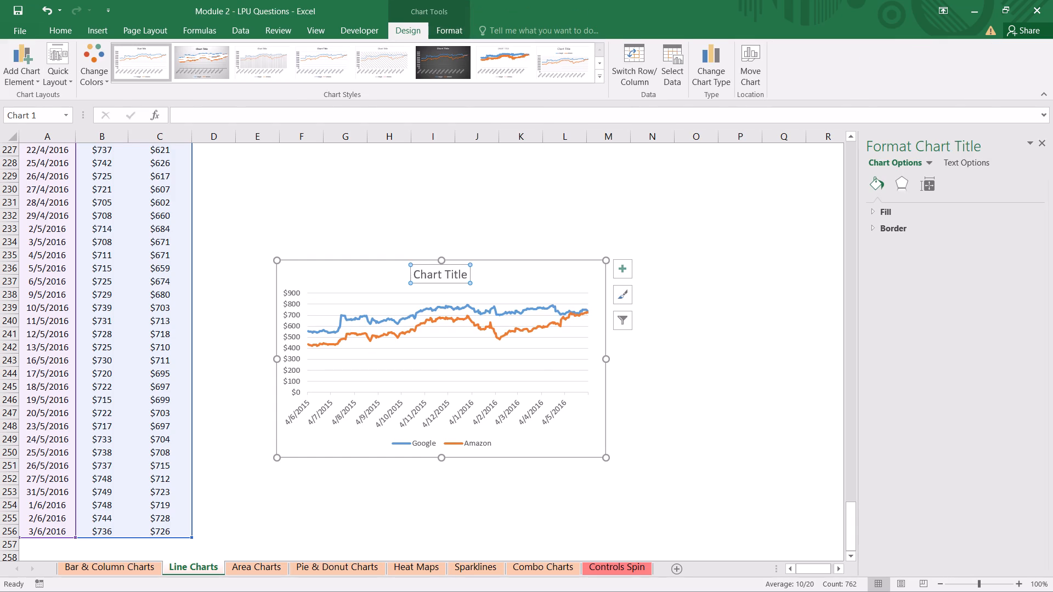
pyautogui.click(466, 272)
pyautogui.press('BackSpace')
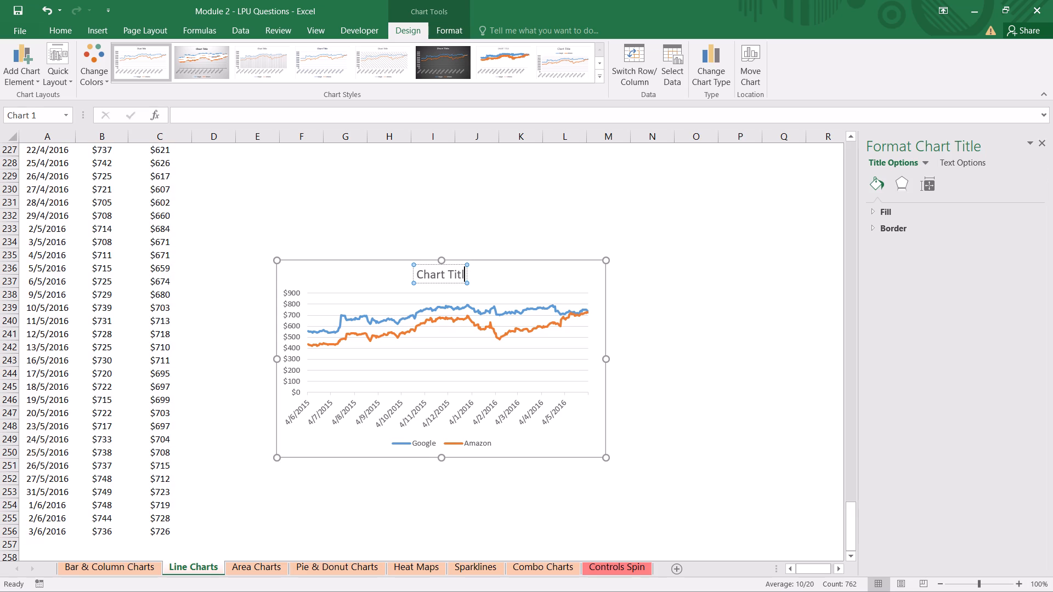
pyautogui.press('BackSpace')
pyautogui.press('BackSpace')
pyautogui.press('BackSpace')
pyautogui.press('BackSpace')
pyautogui.press('BackSpace')
pyautogui.press('BackSpace')
pyautogui.press('BackSpace')
pyautogui.press('BackSpace')
pyautogui.press('BackSpace')
pyautogui.press('BackSpace')
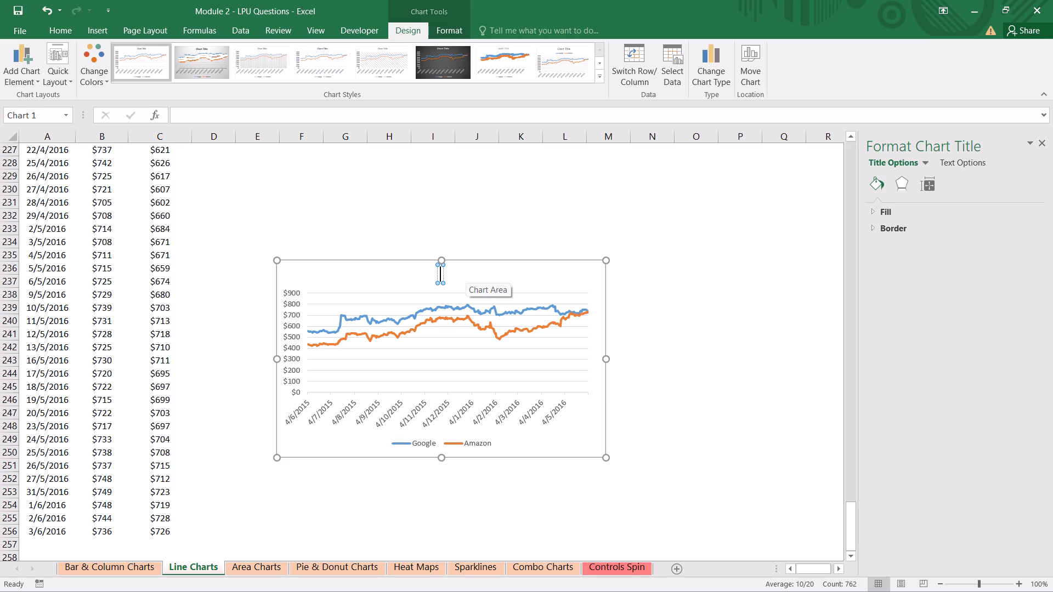
pyautogui.write('Google VS')
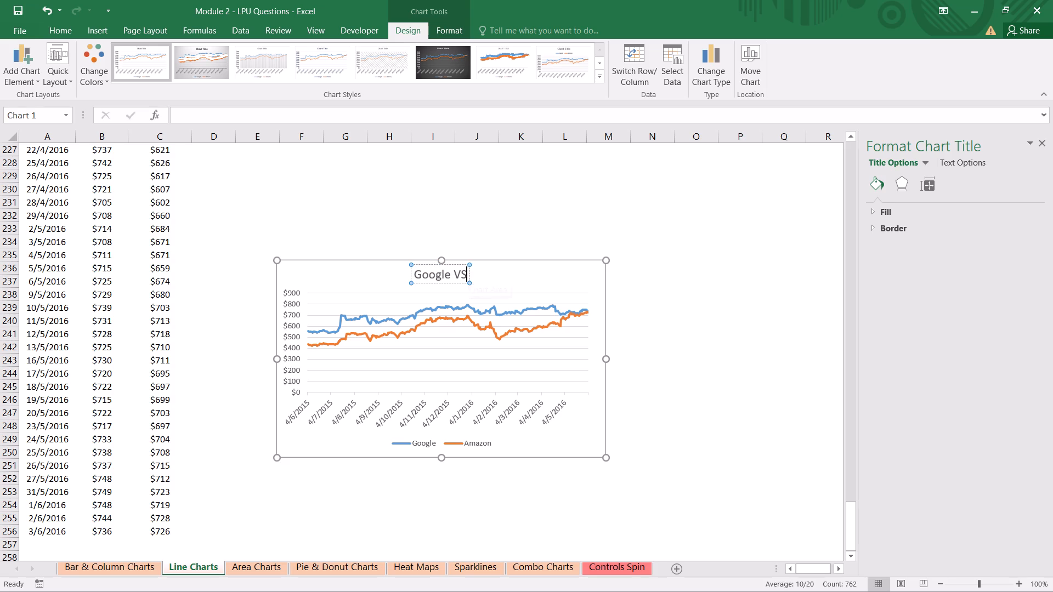
pyautogui.press('space')
pyautogui.write('Amazon')
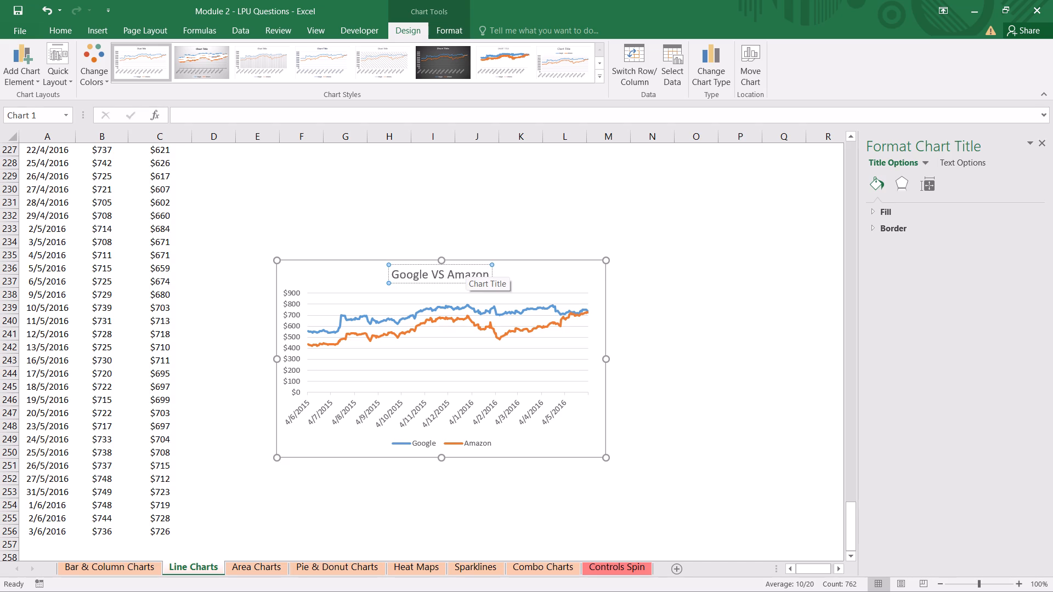
pyautogui.press('space')
# Move the Google VS Amazon line chart up beneath the line chart instruction, spanning about rows 7 to 21 beside the data.
pyautogui.click(851, 362)
pyautogui.scroll(4, 666, 338)
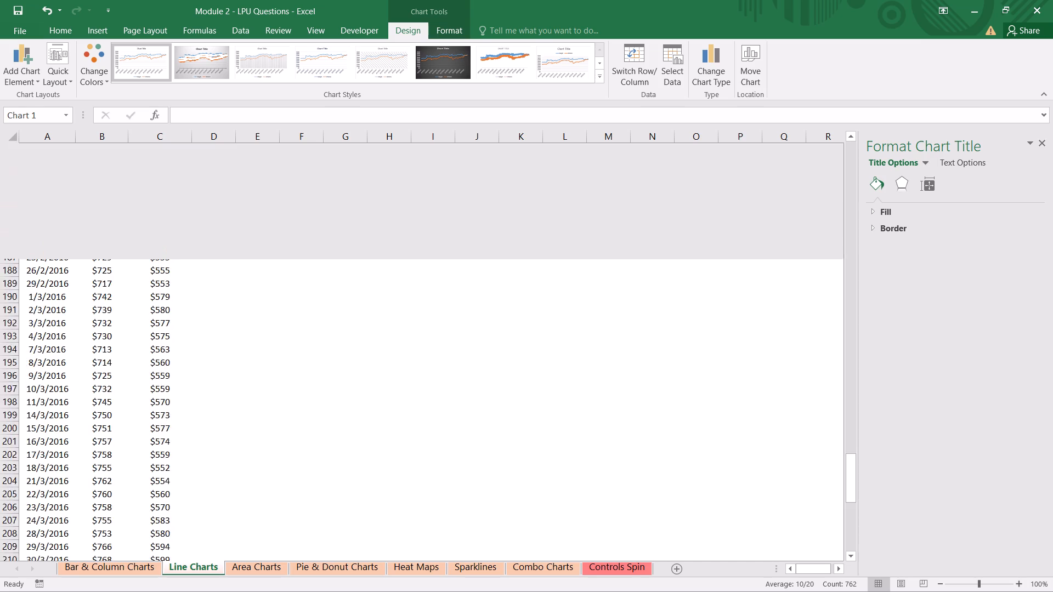
pyautogui.scroll(10, 666, 338)
pyautogui.scroll(-5, 666, 338)
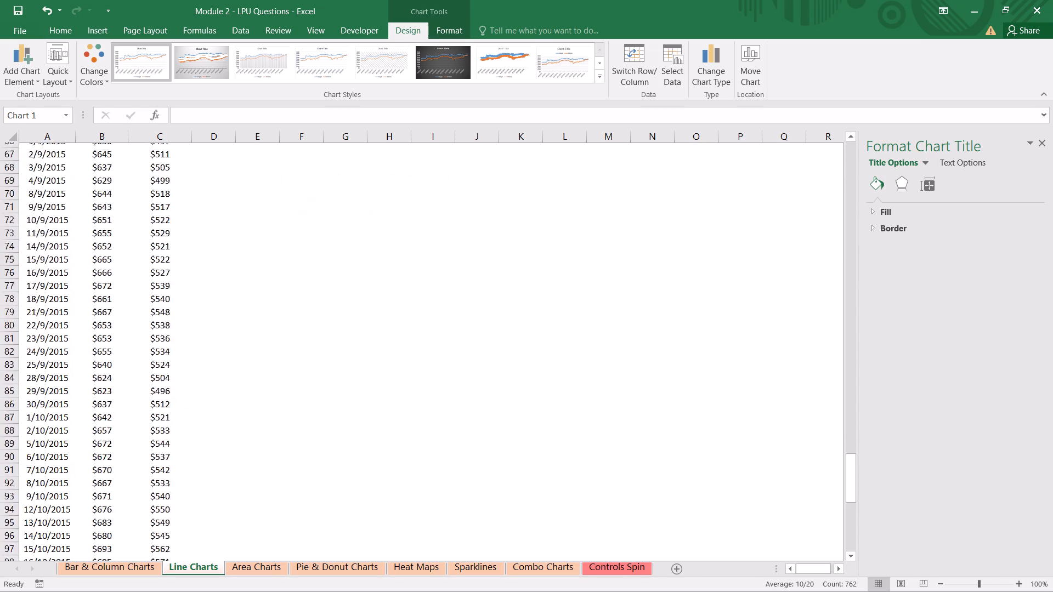
pyautogui.scroll(-7, 666, 338)
pyautogui.scroll(6, 666, 338)
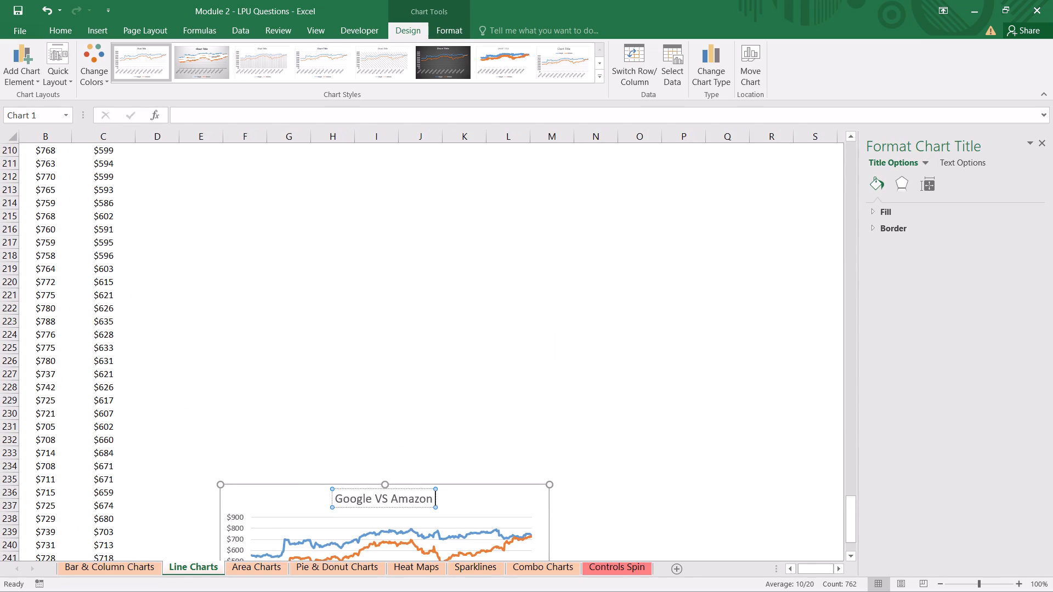
pyautogui.moveTo(472, 504); pyautogui.dragTo(467, 173)
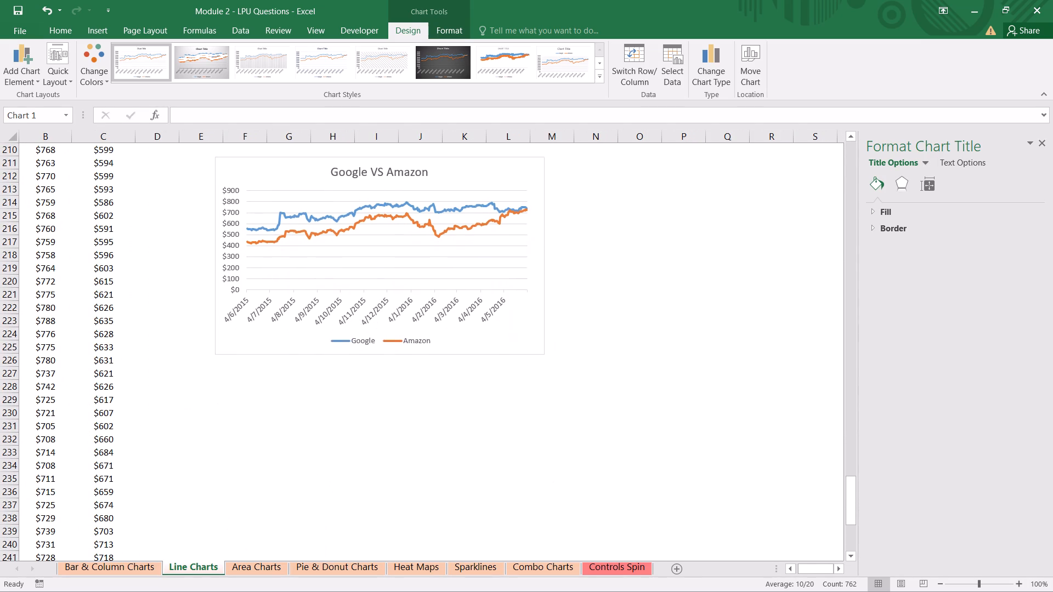
pyautogui.moveTo(467, 173); pyautogui.dragTo(465, 52)
pyautogui.scroll(4, 663, 408)
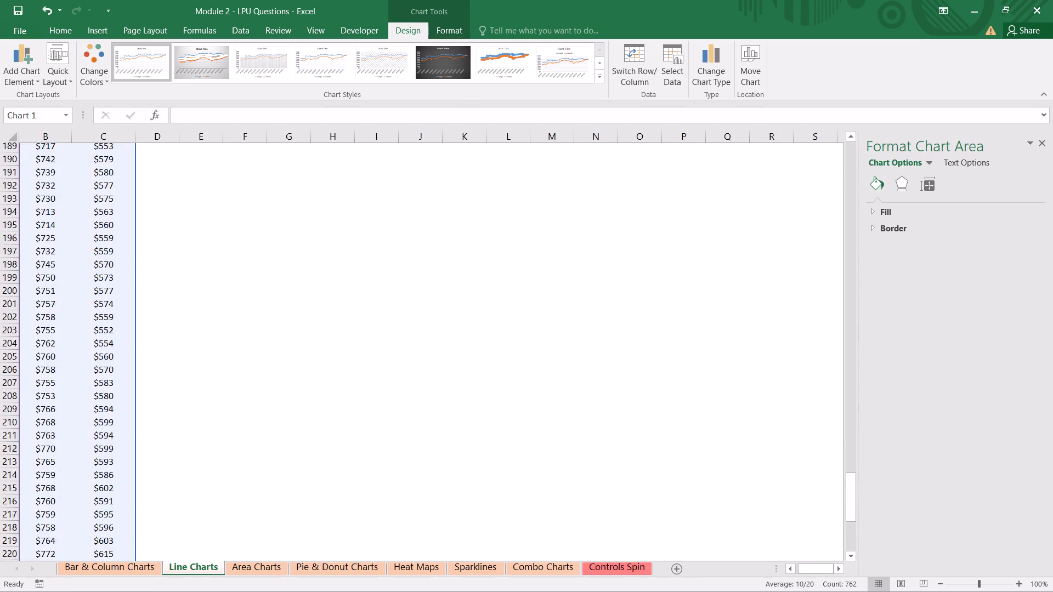
pyautogui.scroll(-6, 663, 408)
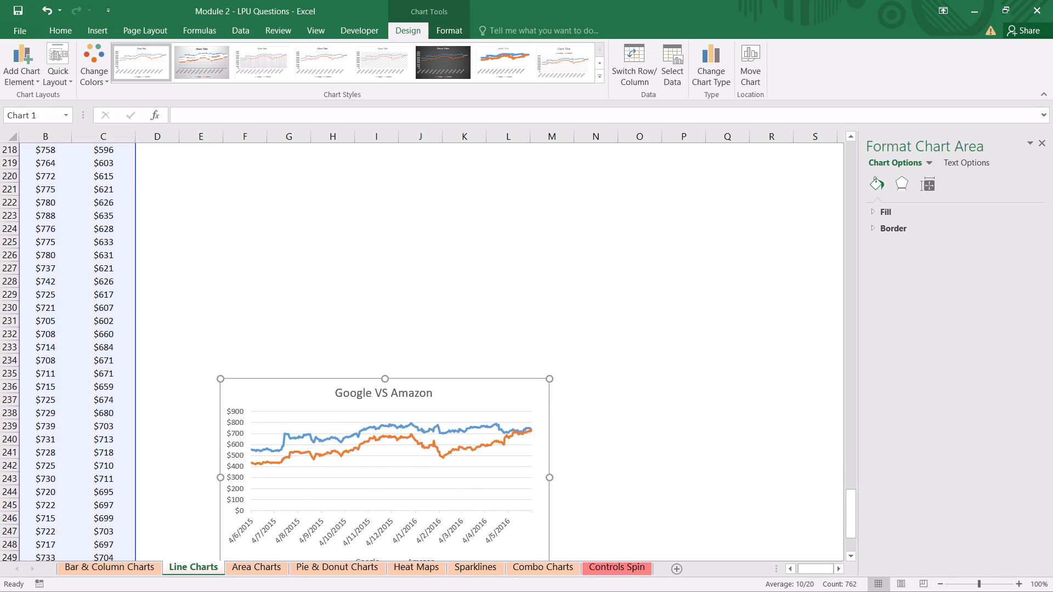
pyautogui.moveTo(466, 398); pyautogui.dragTo(419, 145)
pyautogui.scroll(5, 578, 376)
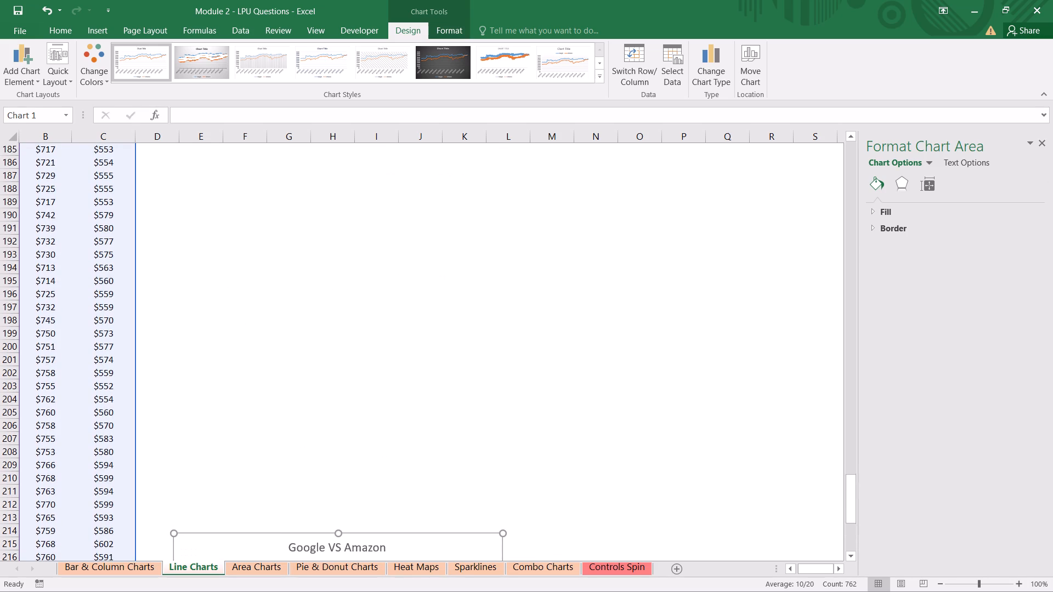
pyautogui.moveTo(424, 547); pyautogui.dragTo(421, 158)
pyautogui.scroll(15, 421, 158)
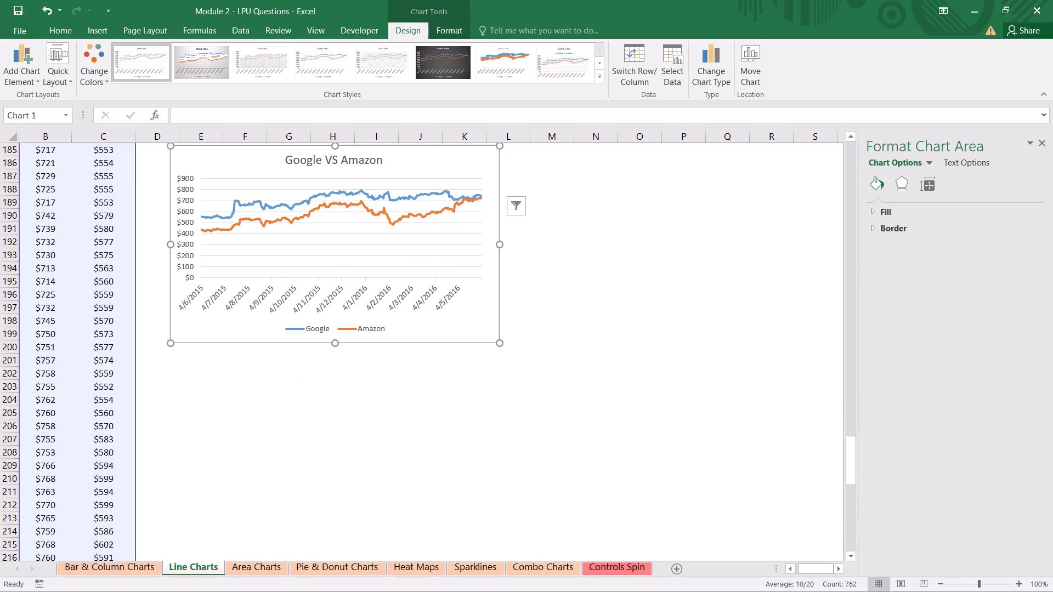
pyautogui.scroll(11, 421, 158)
pyautogui.scroll(4, 551, 301)
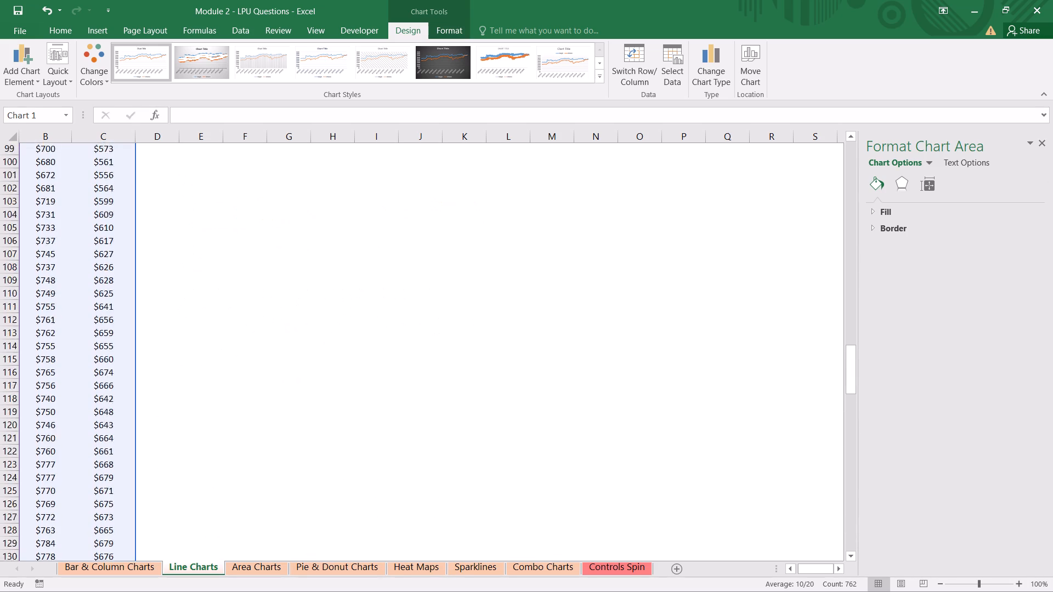
pyautogui.scroll(-7, 551, 301)
pyautogui.scroll(3, 551, 301)
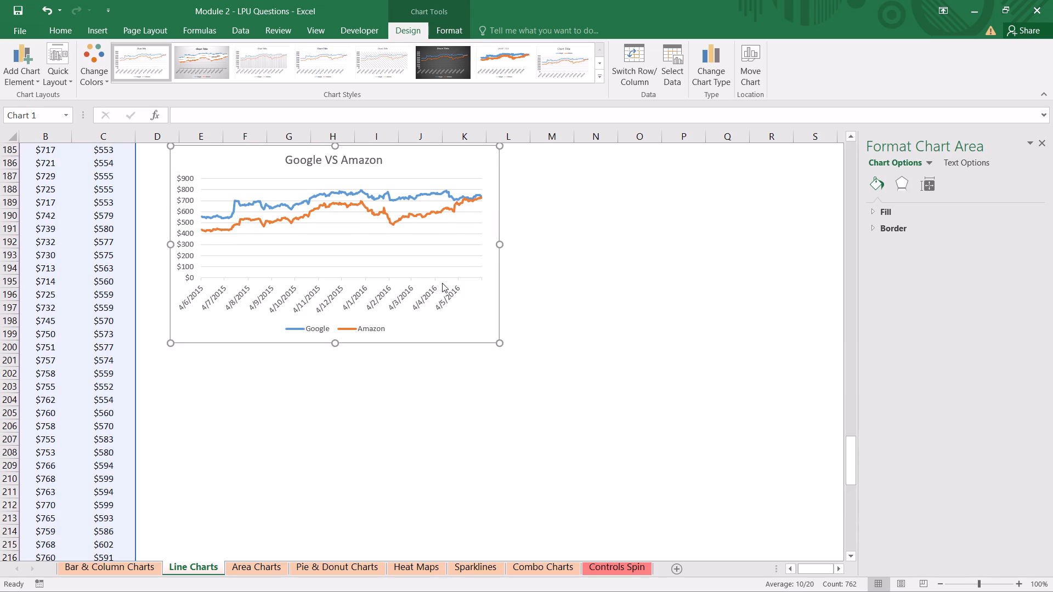
pyautogui.scroll(3, 442, 283)
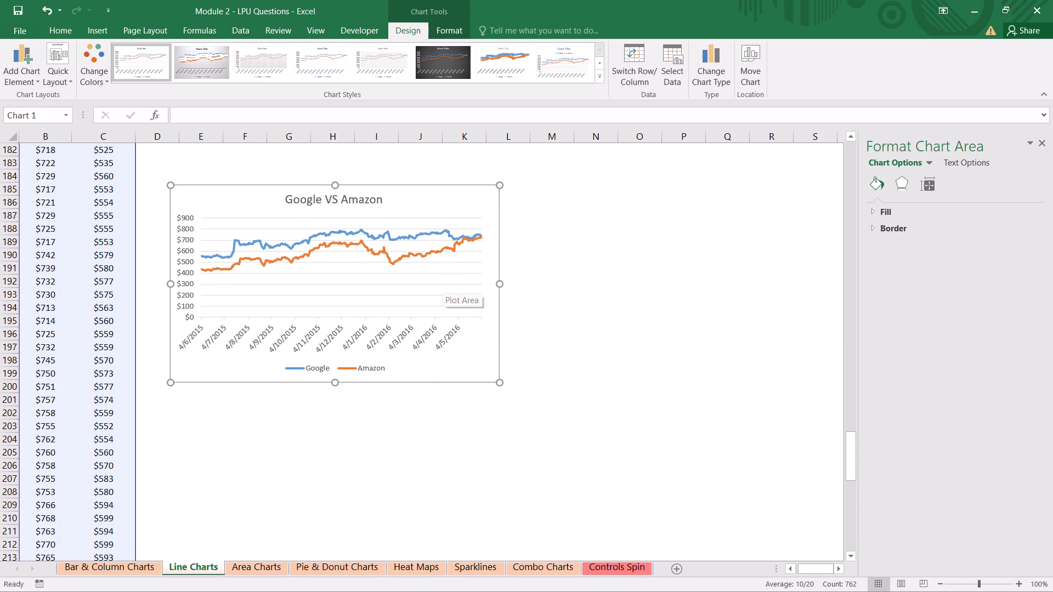
pyautogui.moveTo(414, 201); pyautogui.dragTo(412, 166)
pyautogui.scroll(2, 749, 310)
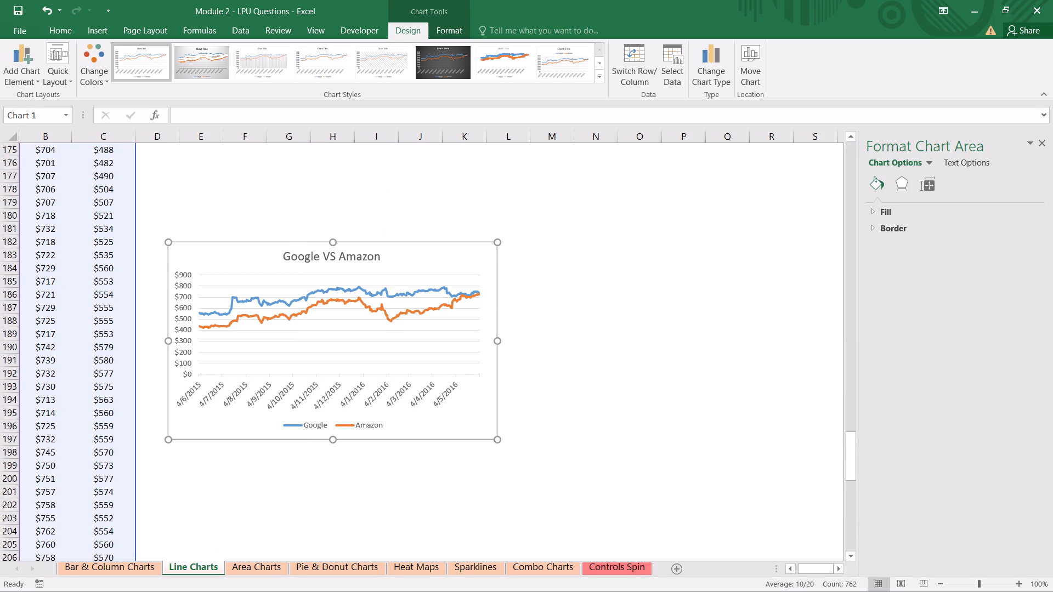
pyautogui.scroll(1, 749, 310)
pyautogui.moveTo(427, 272); pyautogui.dragTo(454, 173)
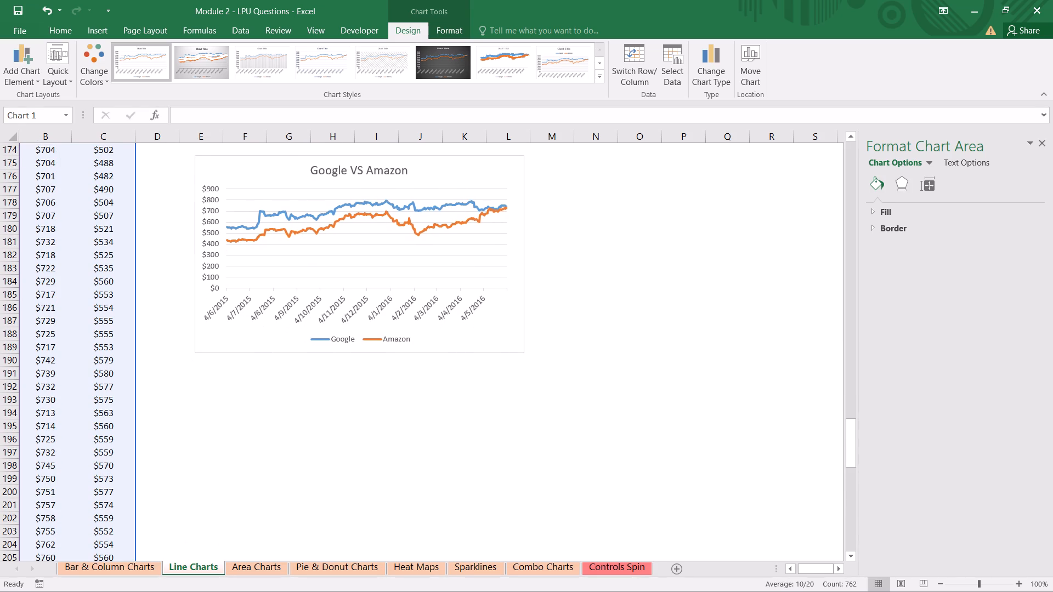
pyautogui.scroll(5, 681, 277)
pyautogui.moveTo(443, 393); pyautogui.dragTo(470, 161)
pyautogui.scroll(8, 750, 329)
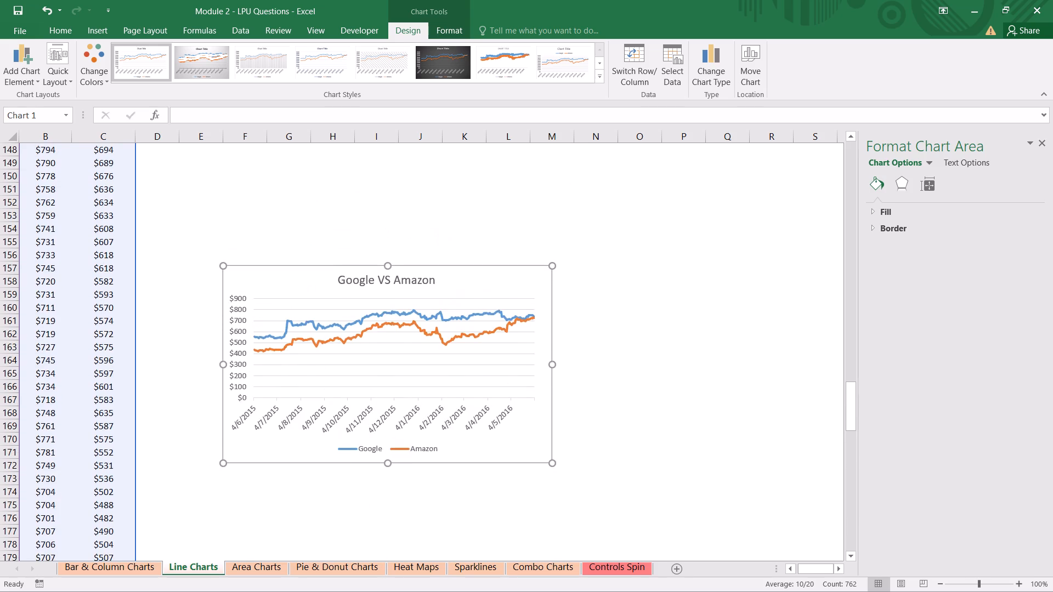
pyautogui.scroll(2, 750, 329)
pyautogui.moveTo(455, 548); pyautogui.dragTo(431, 329)
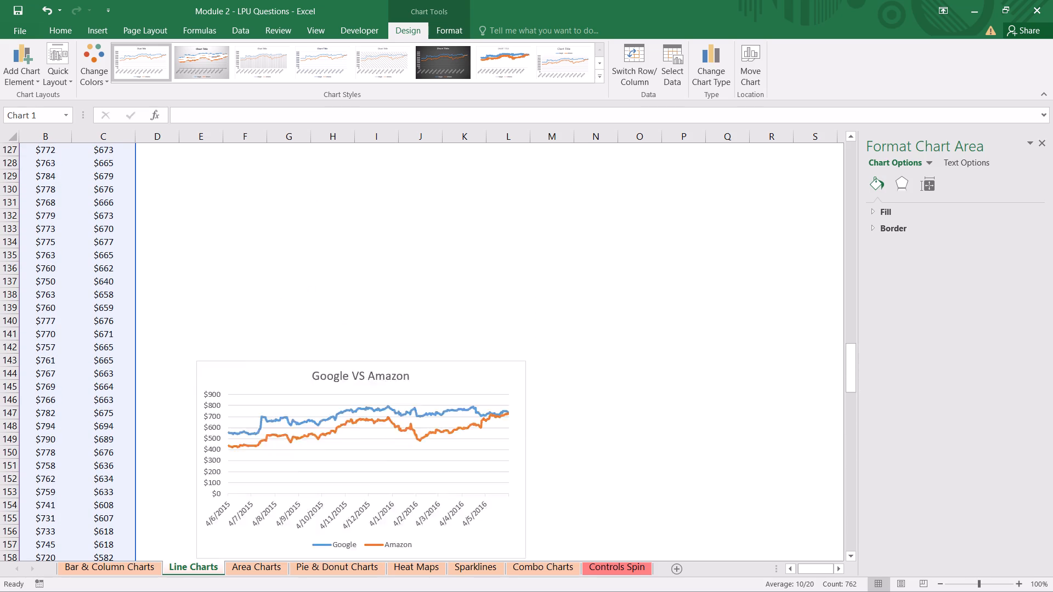
pyautogui.moveTo(431, 329); pyautogui.dragTo(438, 176)
pyautogui.scroll(4, 682, 278)
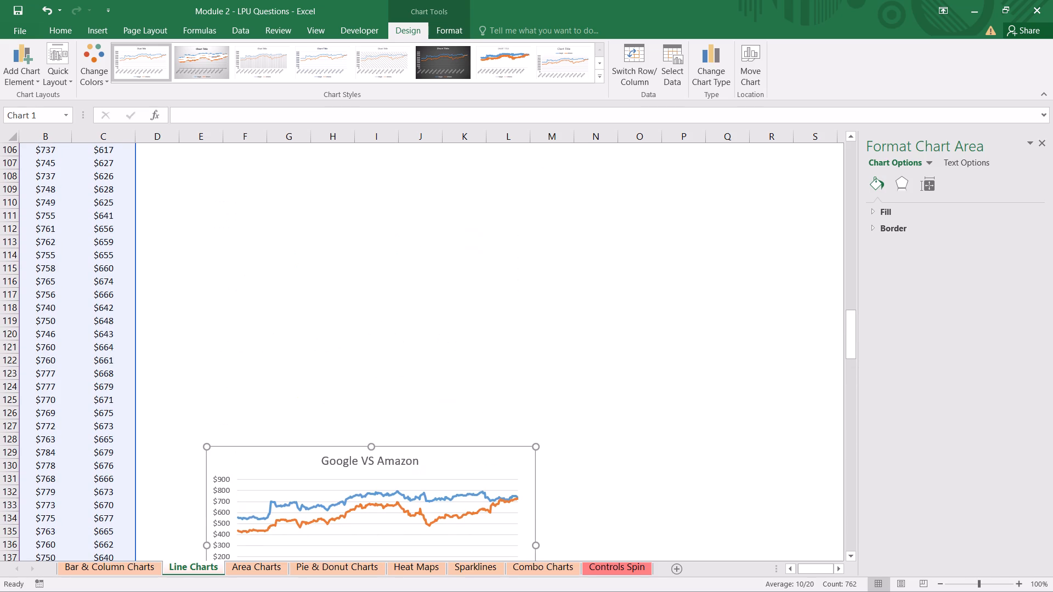
pyautogui.moveTo(460, 453); pyautogui.dragTo(466, 221)
pyautogui.scroll(2, 654, 265)
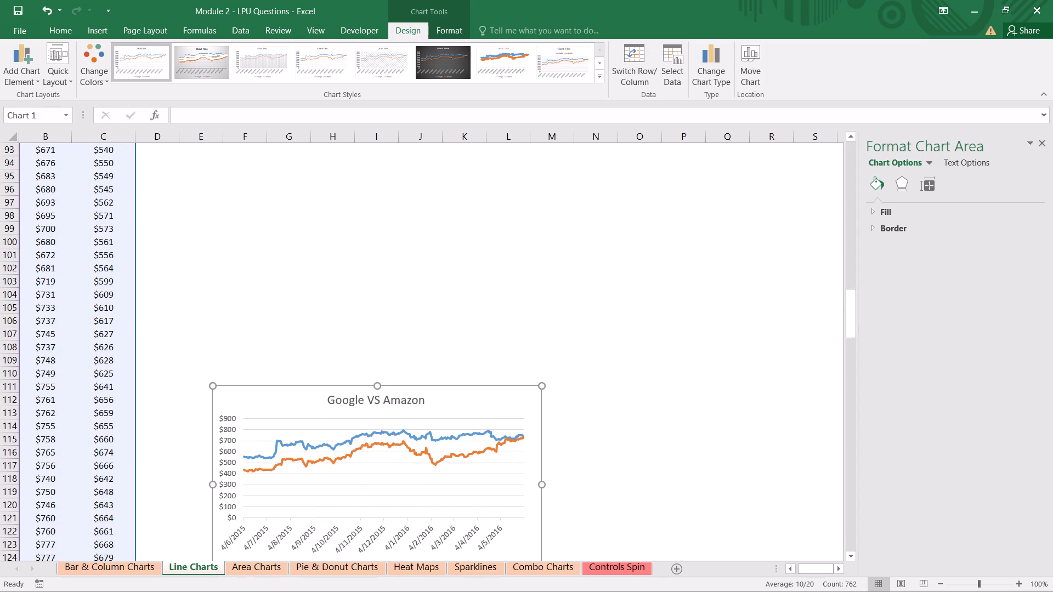
pyautogui.moveTo(480, 401); pyautogui.dragTo(518, 200)
pyautogui.scroll(7, 726, 255)
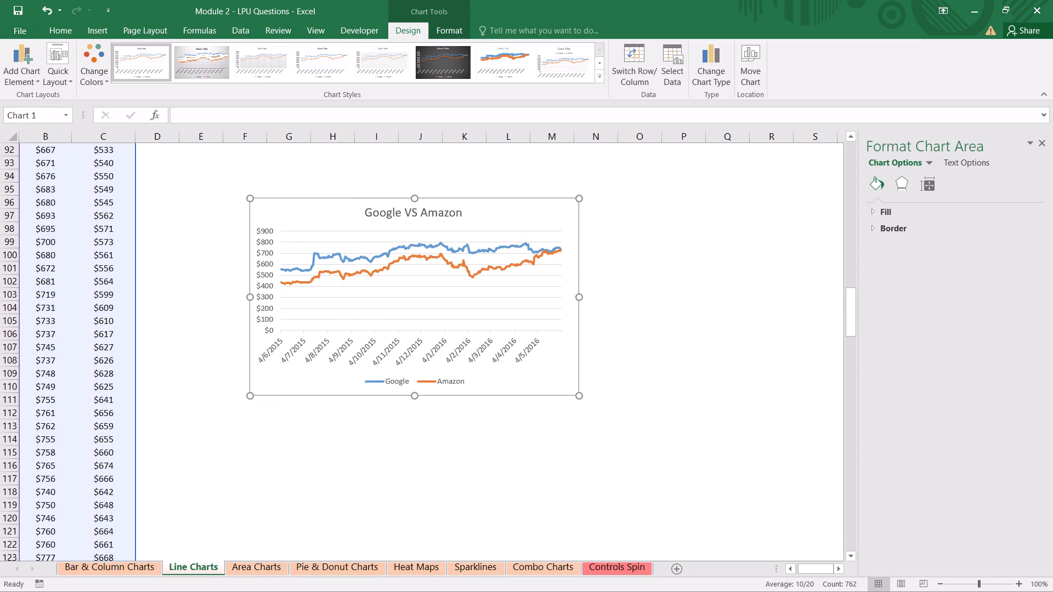
pyautogui.scroll(3, 726, 255)
pyautogui.scroll(-2, 472, 514)
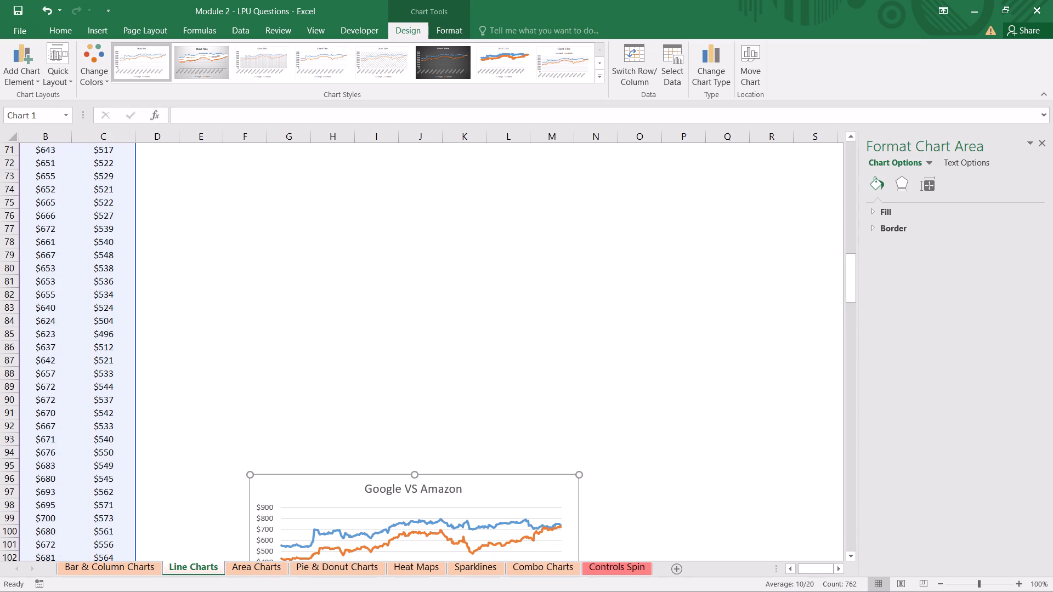
pyautogui.moveTo(480, 499); pyautogui.dragTo(439, 130)
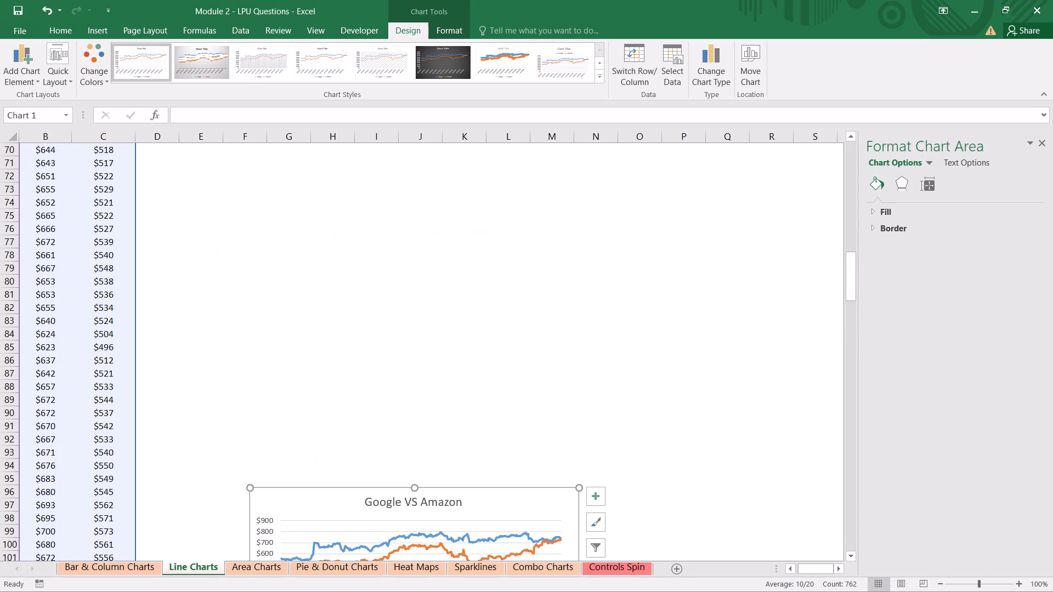
pyautogui.moveTo(512, 497); pyautogui.dragTo(509, 265)
pyautogui.scroll(1, 746, 254)
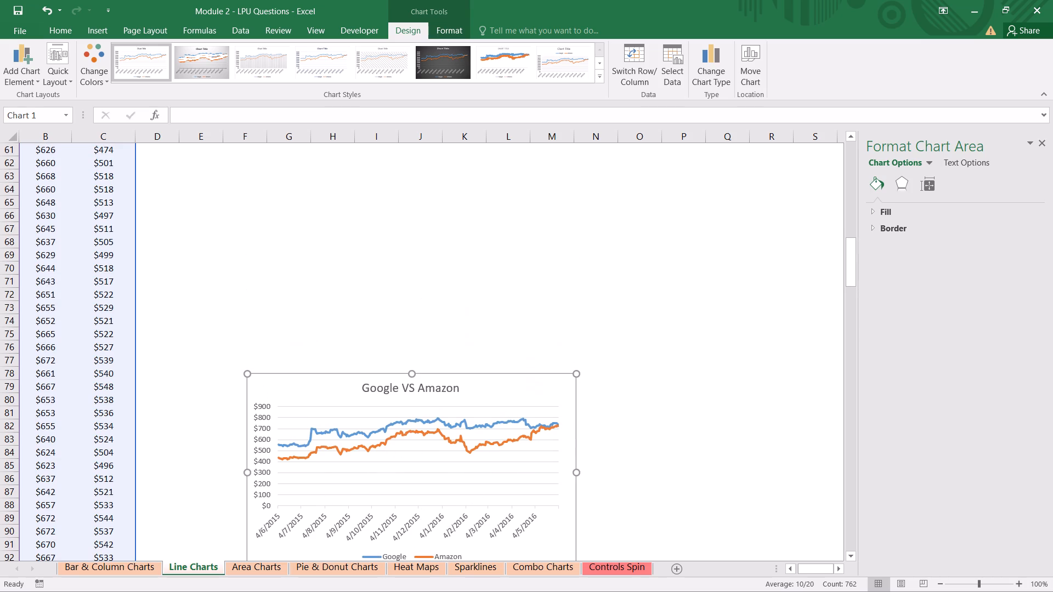
pyautogui.moveTo(518, 396); pyautogui.dragTo(444, 200)
pyautogui.scroll(3, 667, 239)
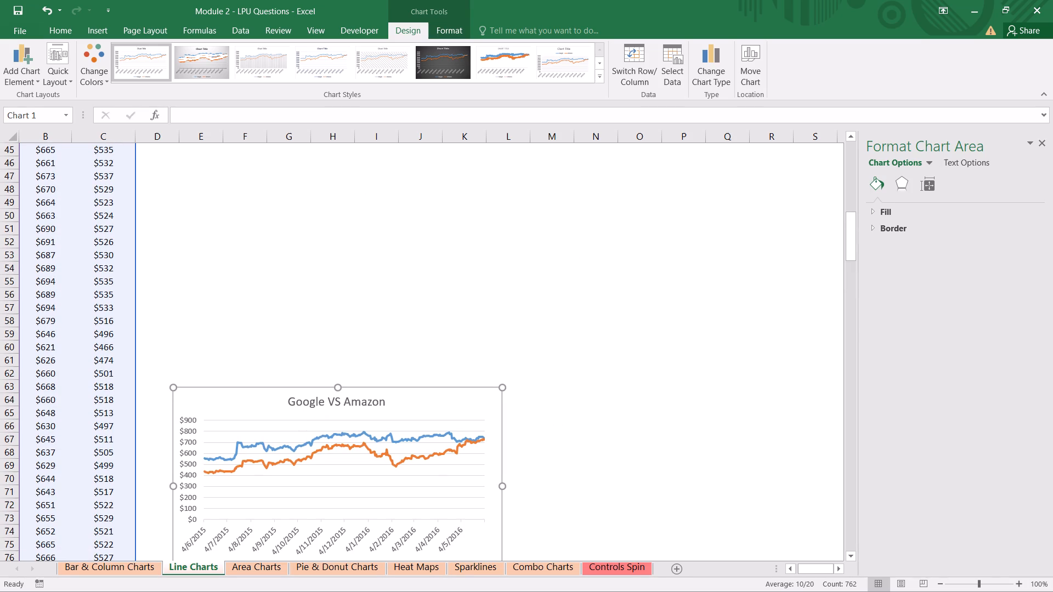
pyautogui.moveTo(439, 418); pyautogui.dragTo(482, 219)
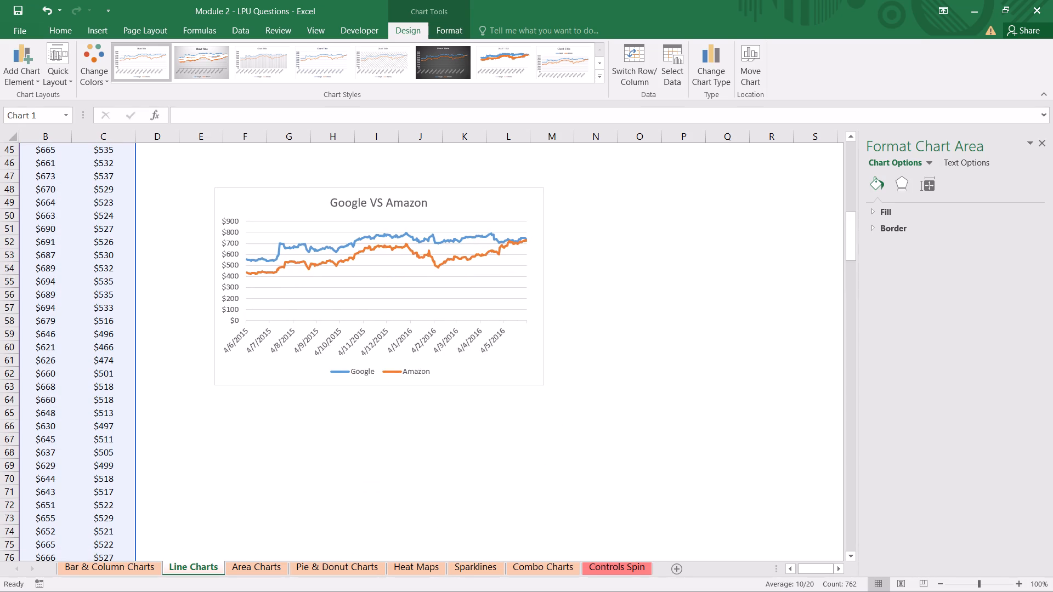
pyautogui.scroll(3, 687, 238)
pyautogui.moveTo(462, 452); pyautogui.dragTo(474, 185)
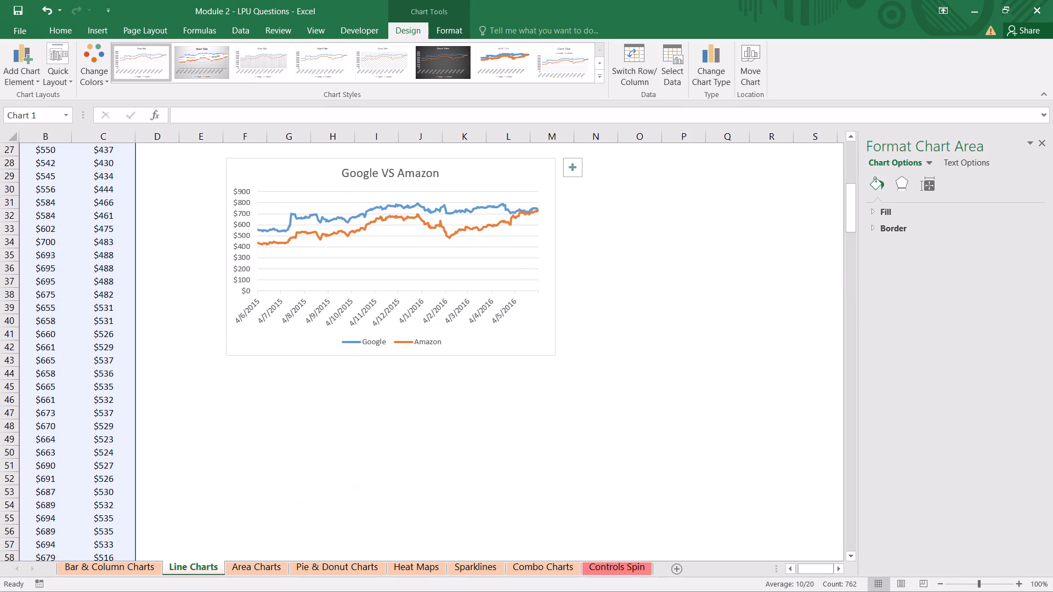
pyautogui.scroll(7, 689, 321)
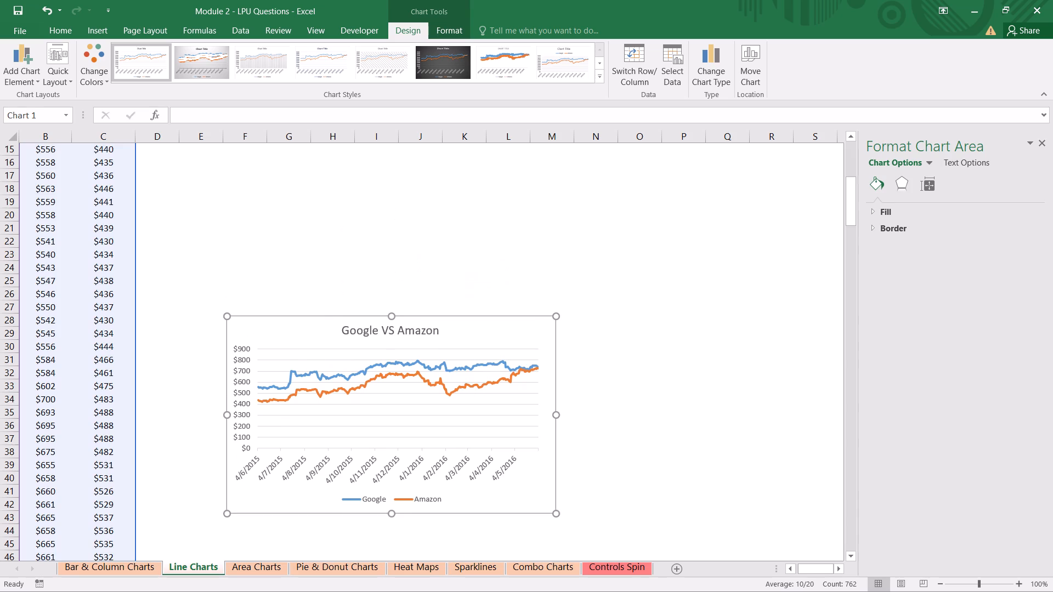
pyautogui.scroll(2, 689, 321)
pyautogui.moveTo(462, 514); pyautogui.dragTo(396, 234)
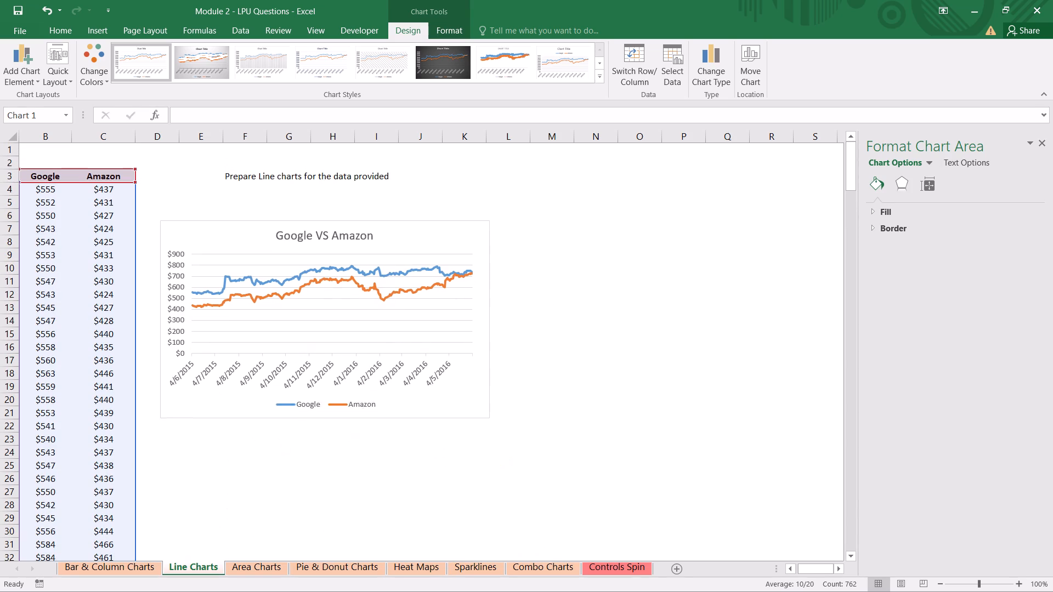
# Move the Google VS Amazon line chart to just beneath the line chart instruction, spanning about rows 5 to 19, and deselect it.
pyautogui.moveTo(396, 234); pyautogui.dragTo(411, 208)
pyautogui.click(654, 345)
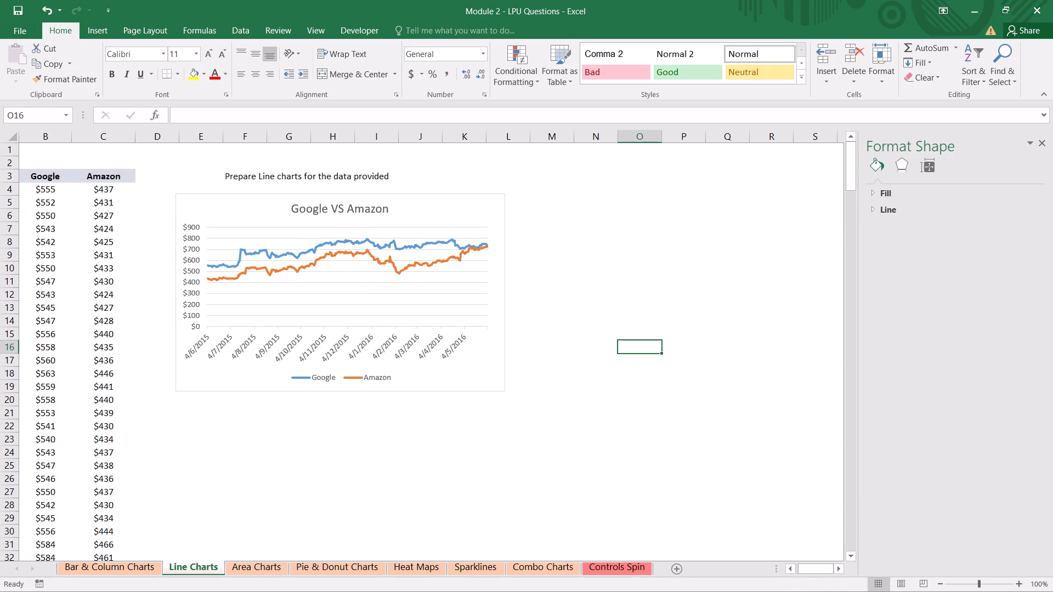
# Switch to the Area Charts sheet with the 2015 ticket sales data.
pyautogui.click(267, 574)
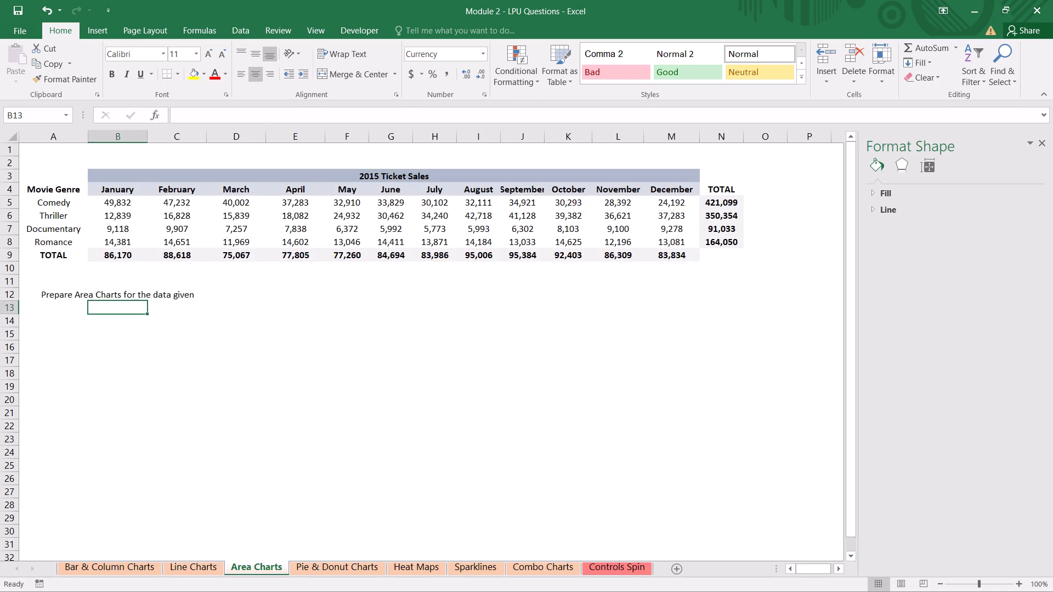
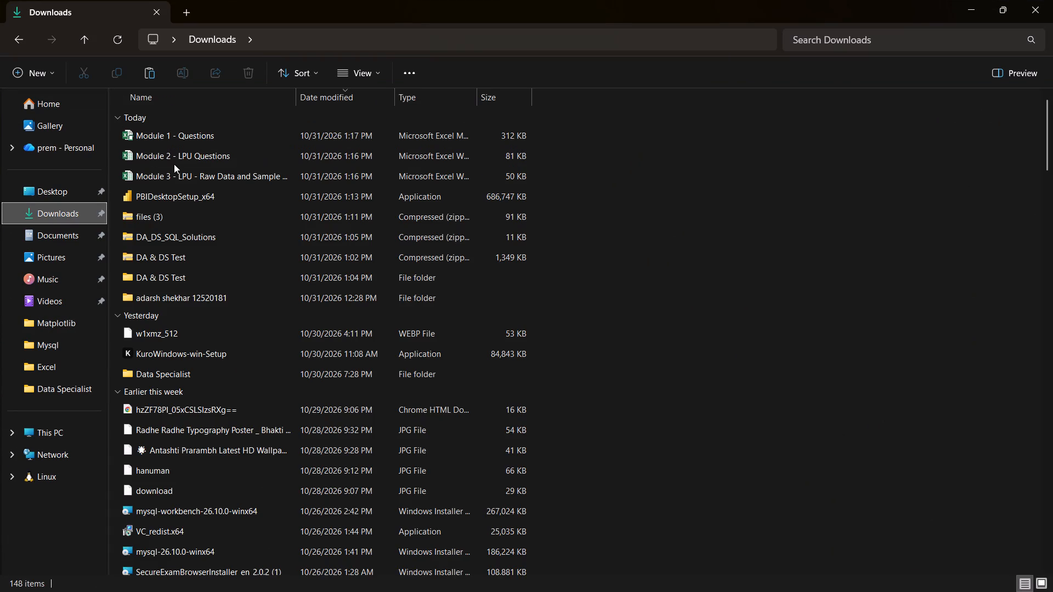
# Save and close the open Module 2 workbook, and open the downloaded Module 2 - LPU Questions file from Downloads in its place.
pyautogui.tripleClick(179, 151)
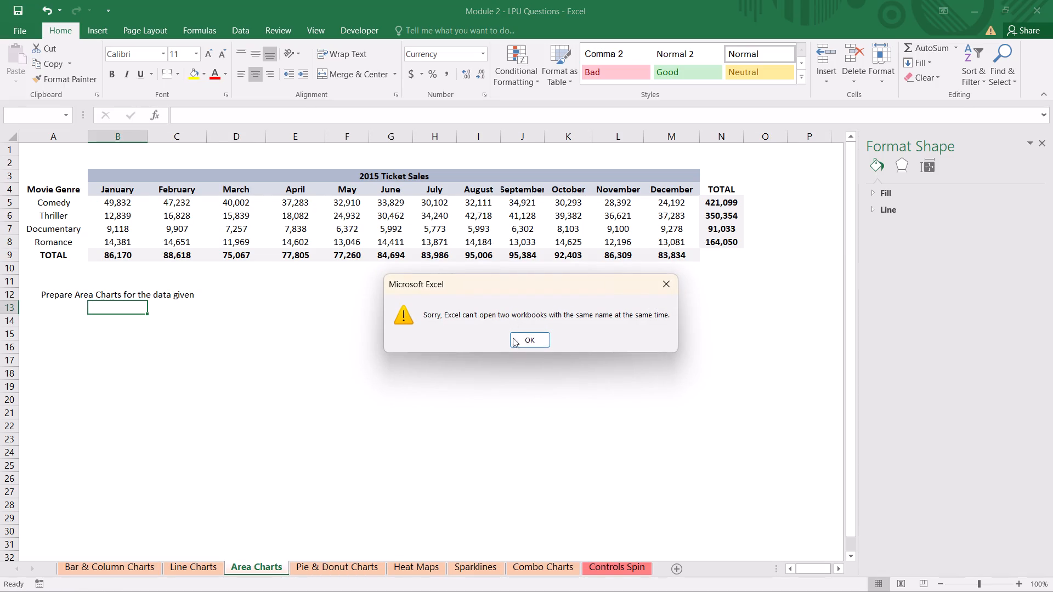
pyautogui.click(515, 341)
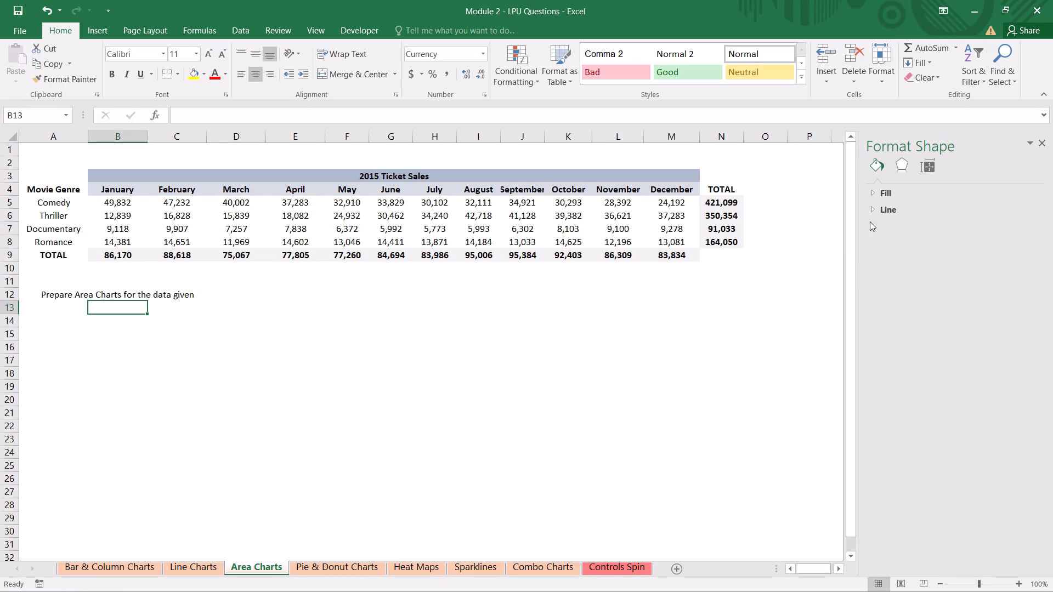
pyautogui.hotkey('ctrl', 's')
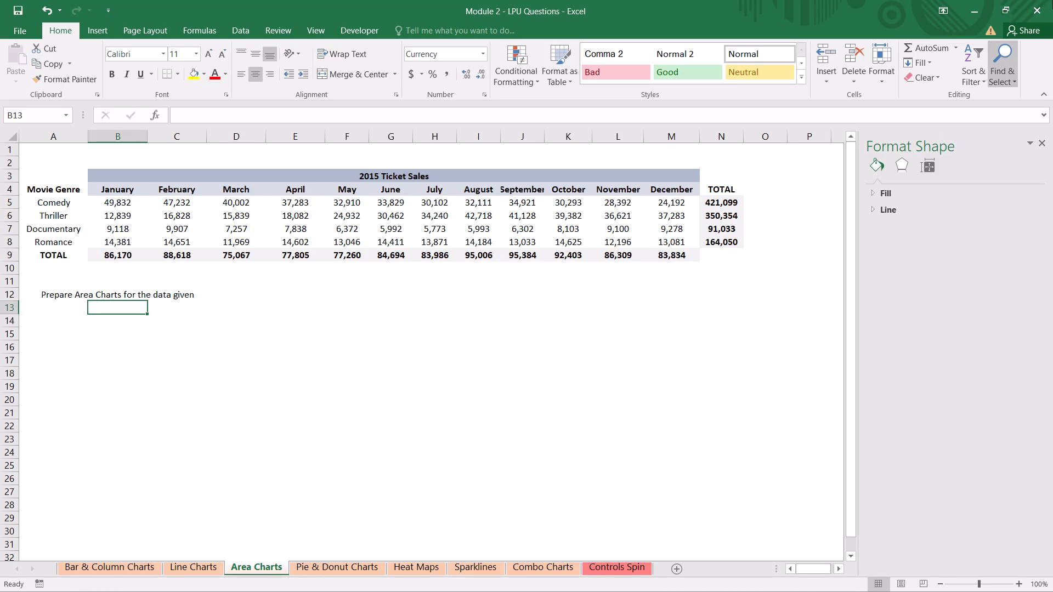
pyautogui.click(1052, 0)
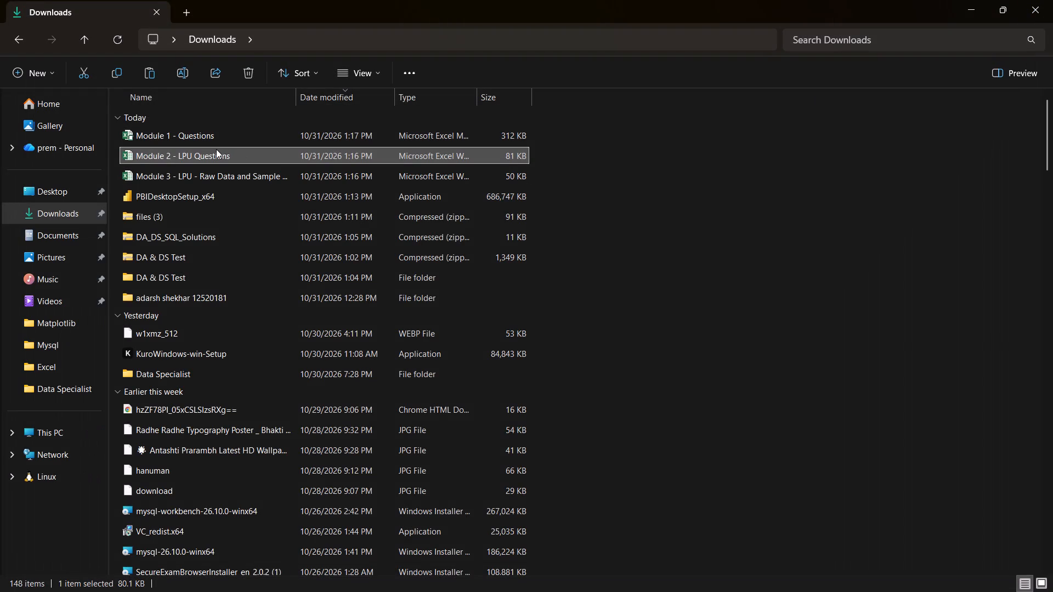
pyautogui.doubleClick(216, 149)
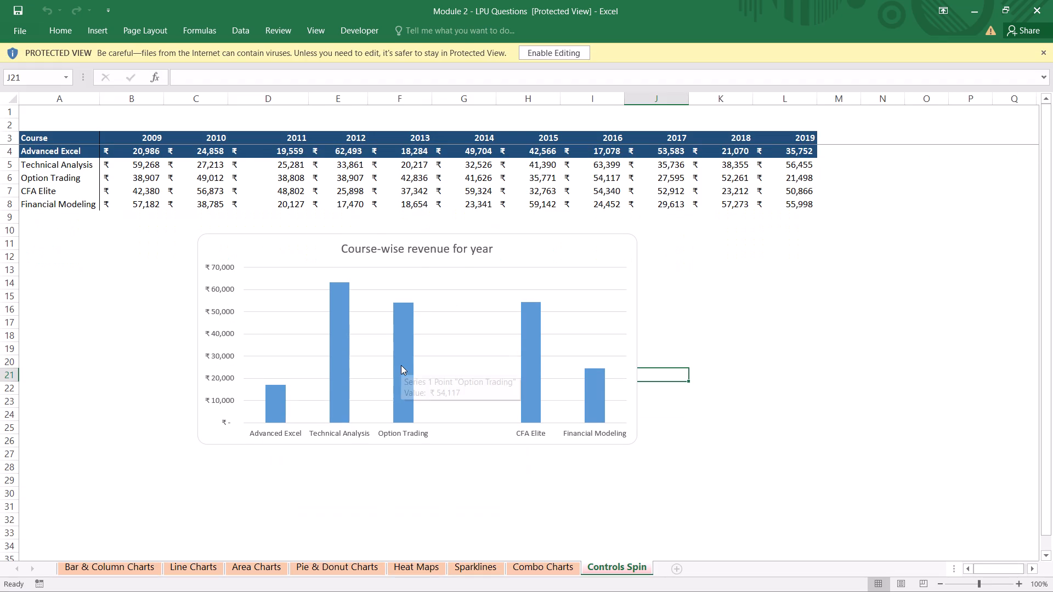
# Examine the prepared charts and their source data on the Controls Spin, Bar & Column Charts and Line Charts sheets.
pyautogui.hscroll(2, 289, 492)
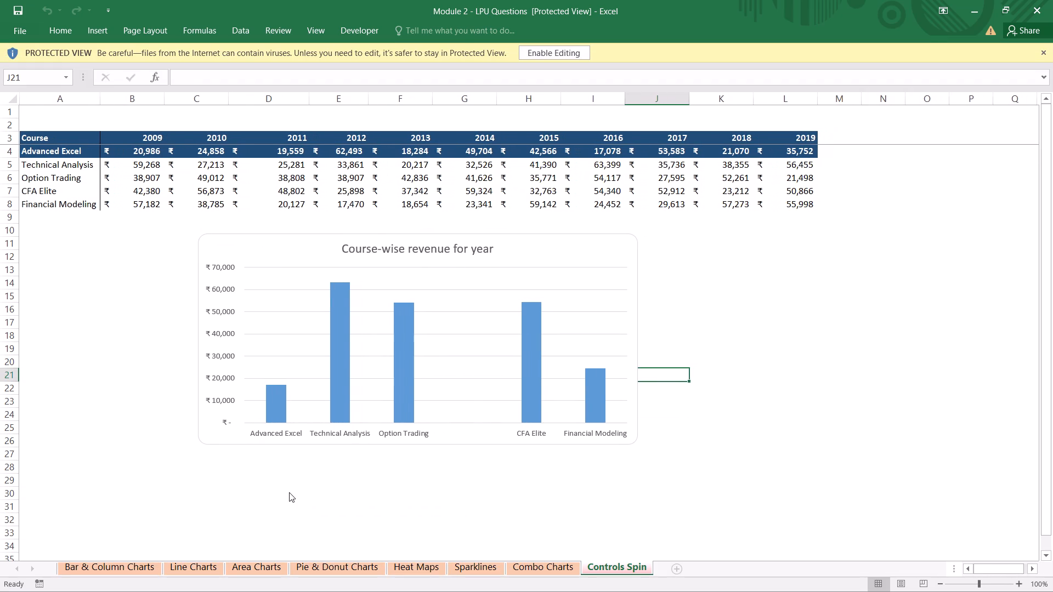
pyautogui.click(119, 570)
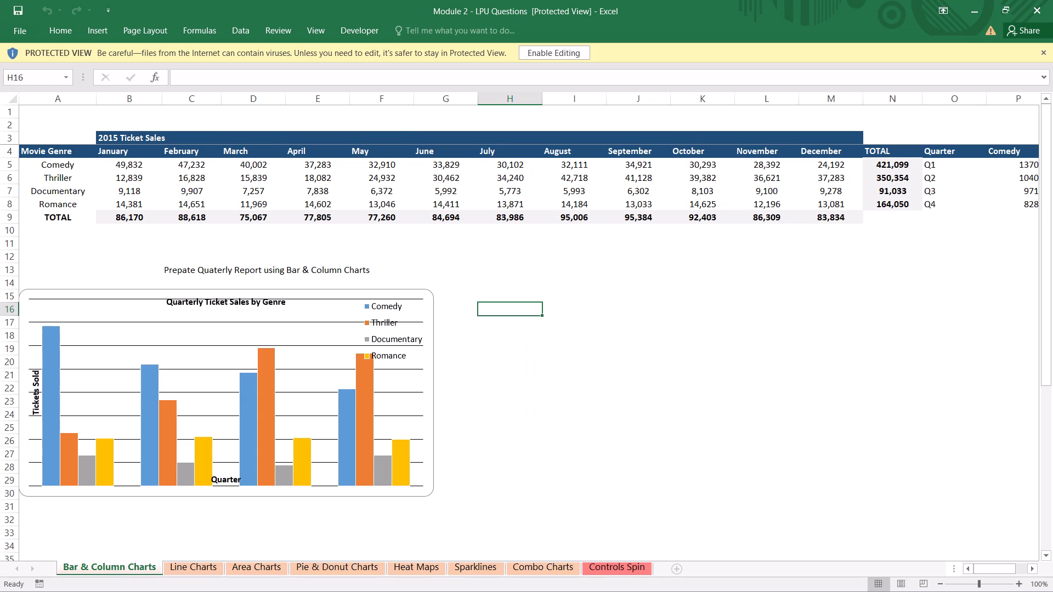
pyautogui.moveTo(308, 295); pyautogui.dragTo(330, 292)
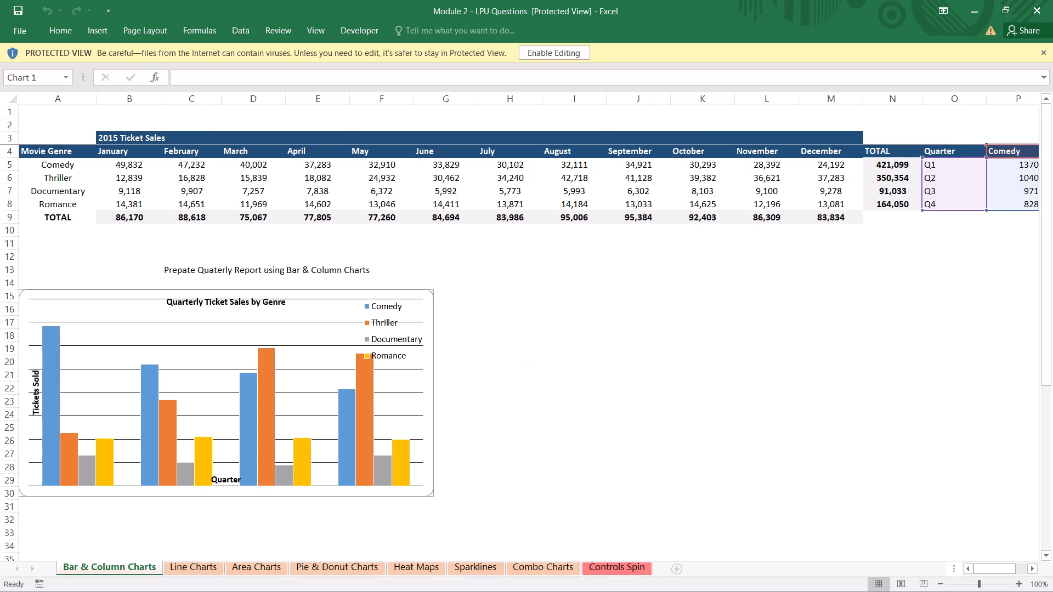
pyautogui.hscroll(-5, 837, 350)
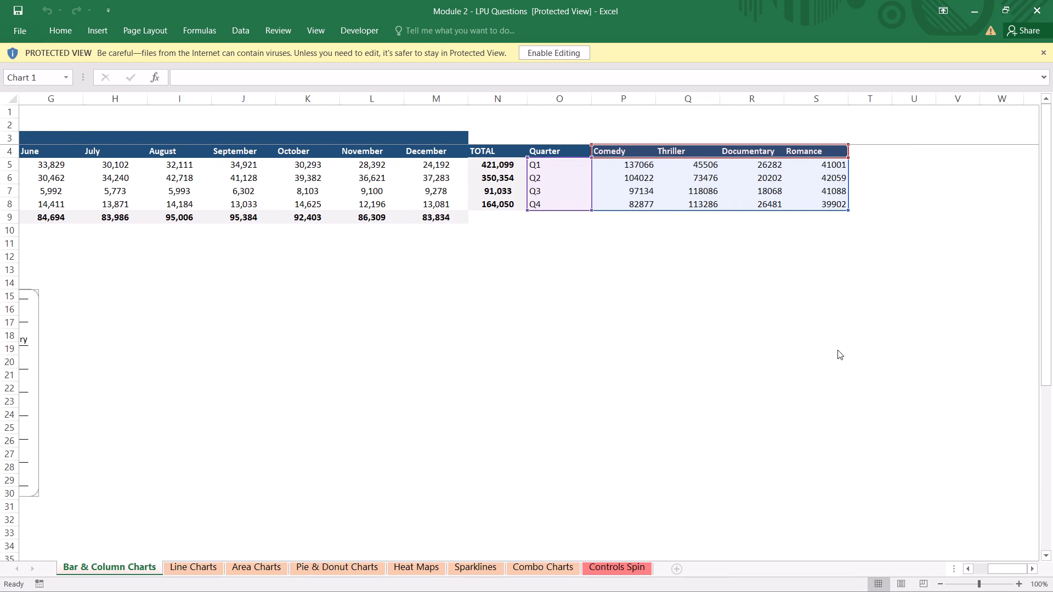
pyautogui.hscroll(5, 837, 350)
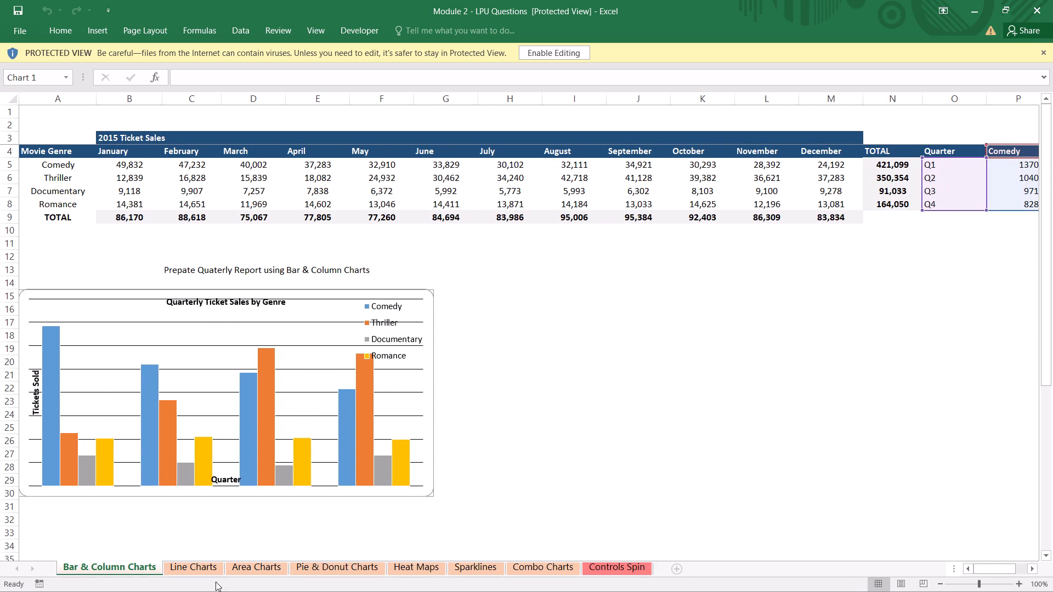
pyautogui.click(209, 574)
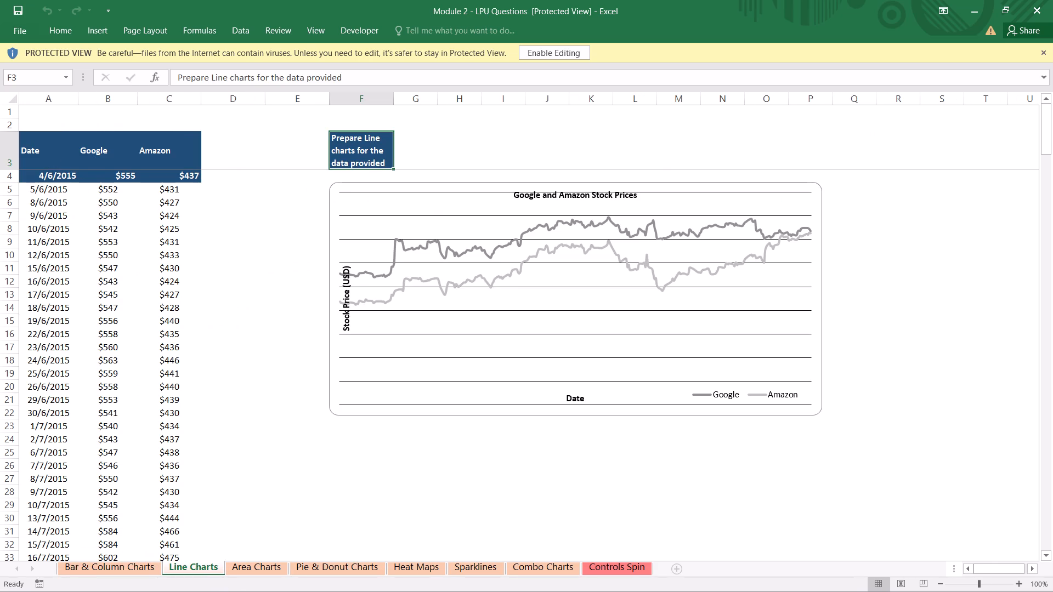
# Enable editing for the protected Module 2 - LPU Questions workbook.
pyautogui.moveTo(561, 35); pyautogui.dragTo(557, 46)
pyautogui.click(557, 46)
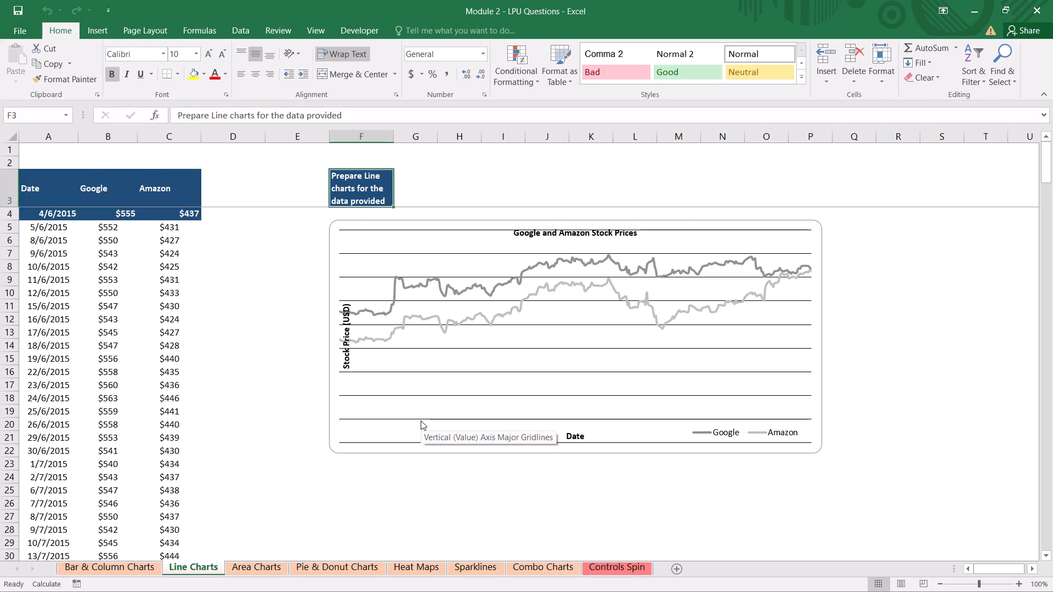
# Look through the Line, Area, Pie & Donut, Heat Maps, Sparklines, Combo Charts and Controls Spin sheets to check their charts.
pyautogui.scroll(-2, 256, 456)
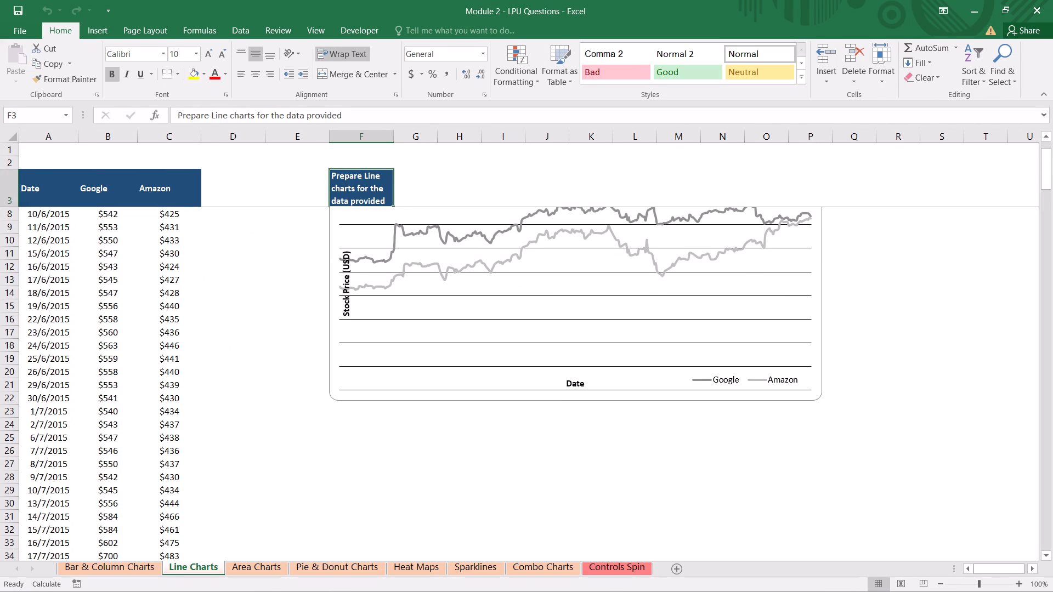
pyautogui.click(280, 565)
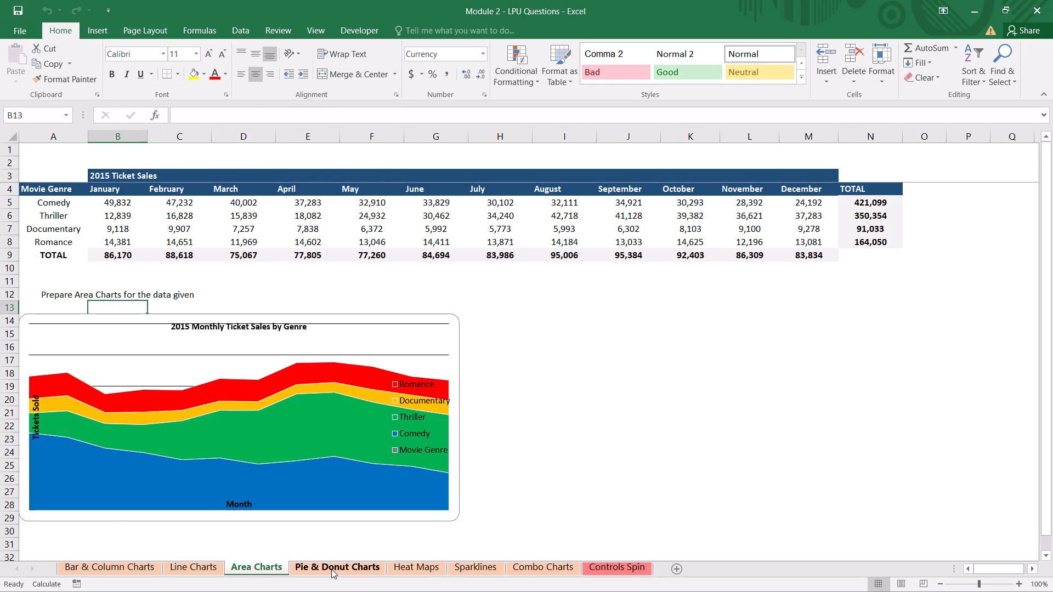
pyautogui.click(331, 569)
pyautogui.click(428, 570)
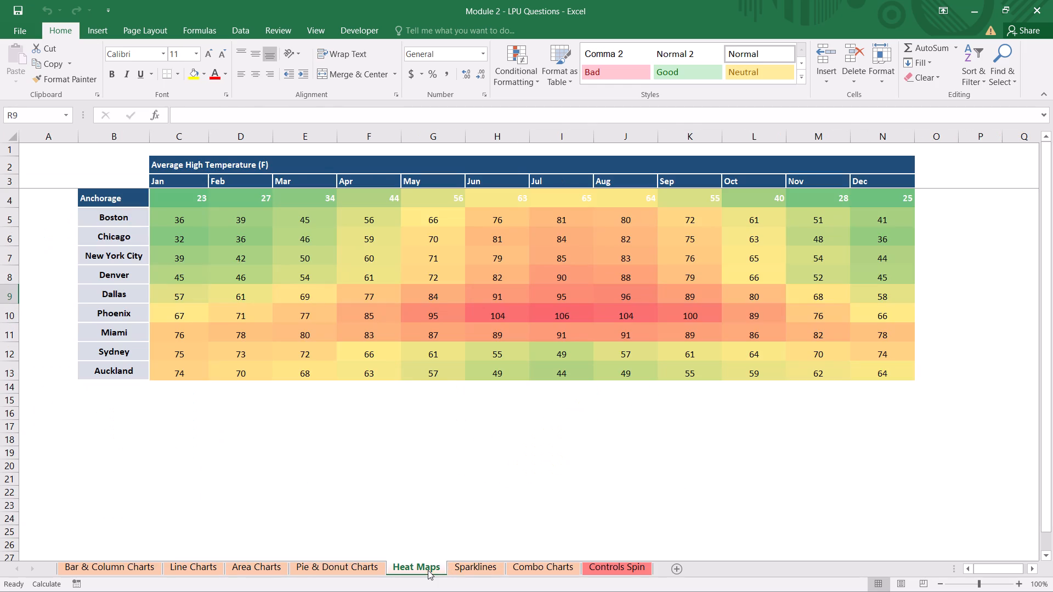
pyautogui.click(470, 571)
pyautogui.click(520, 571)
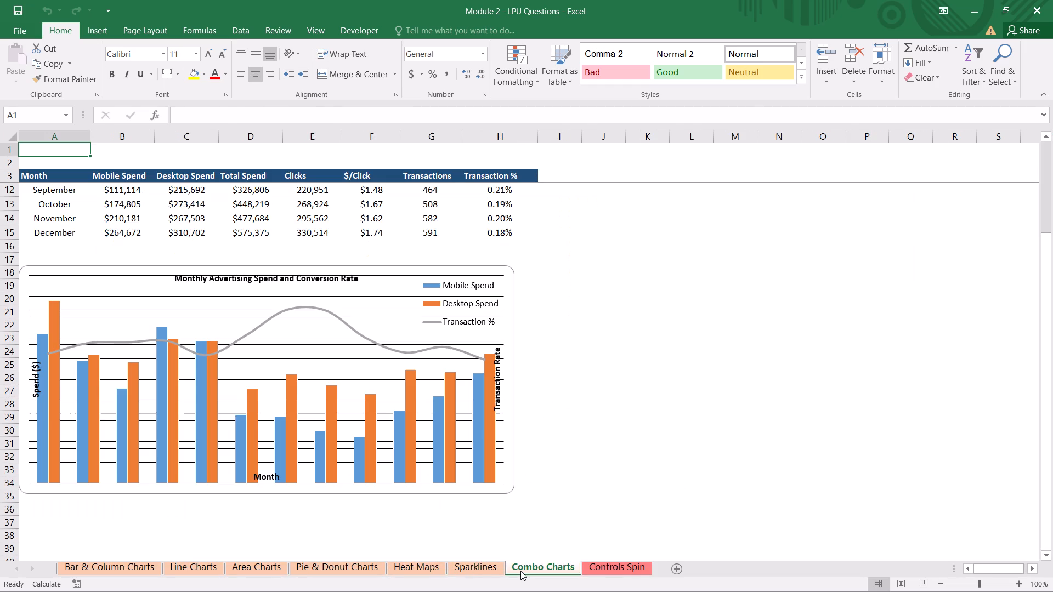
pyautogui.click(467, 570)
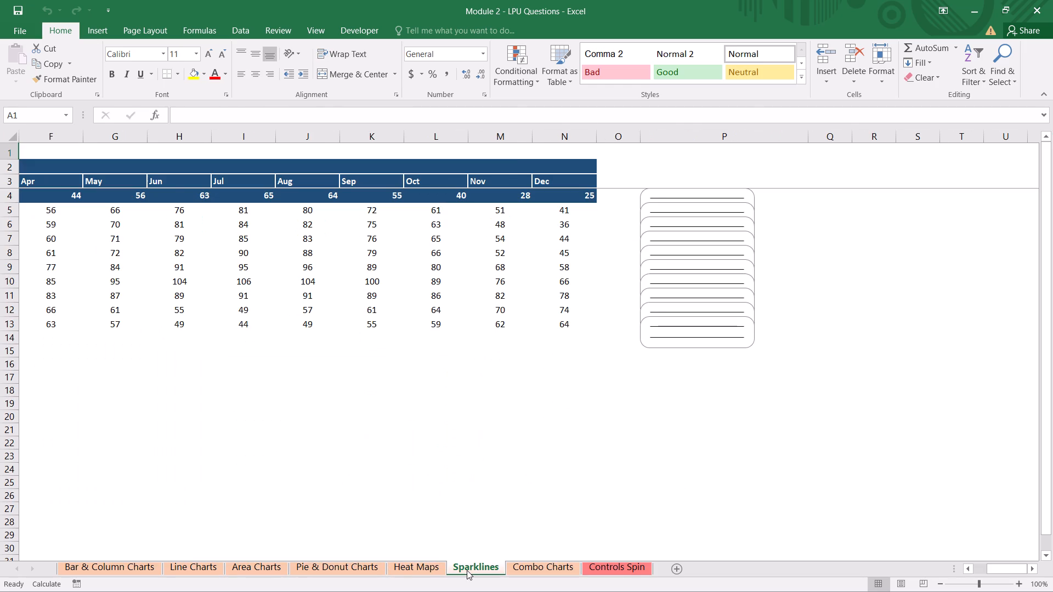
pyautogui.click(418, 570)
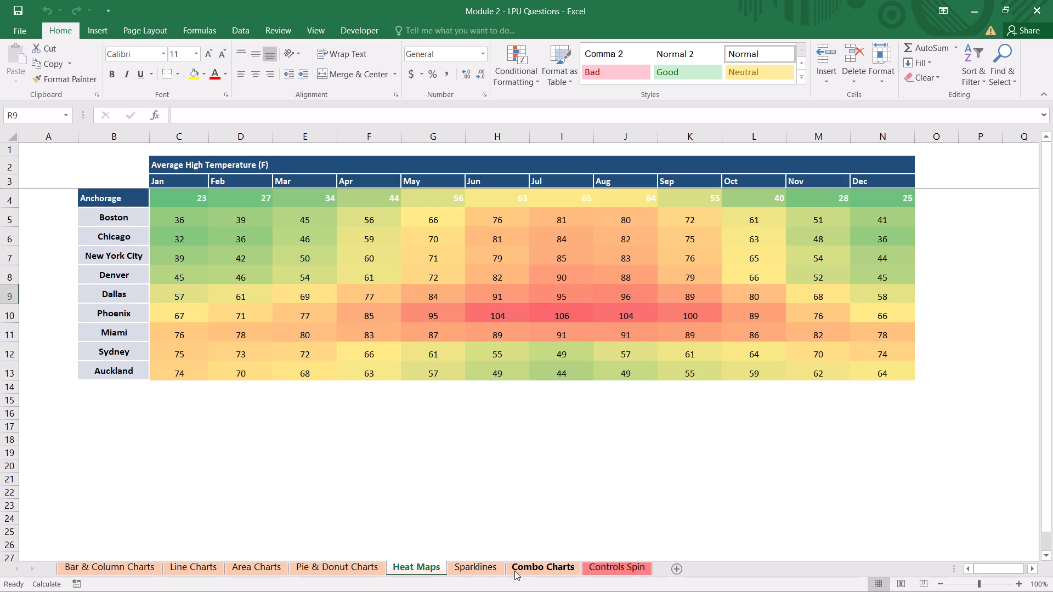
pyautogui.click(551, 568)
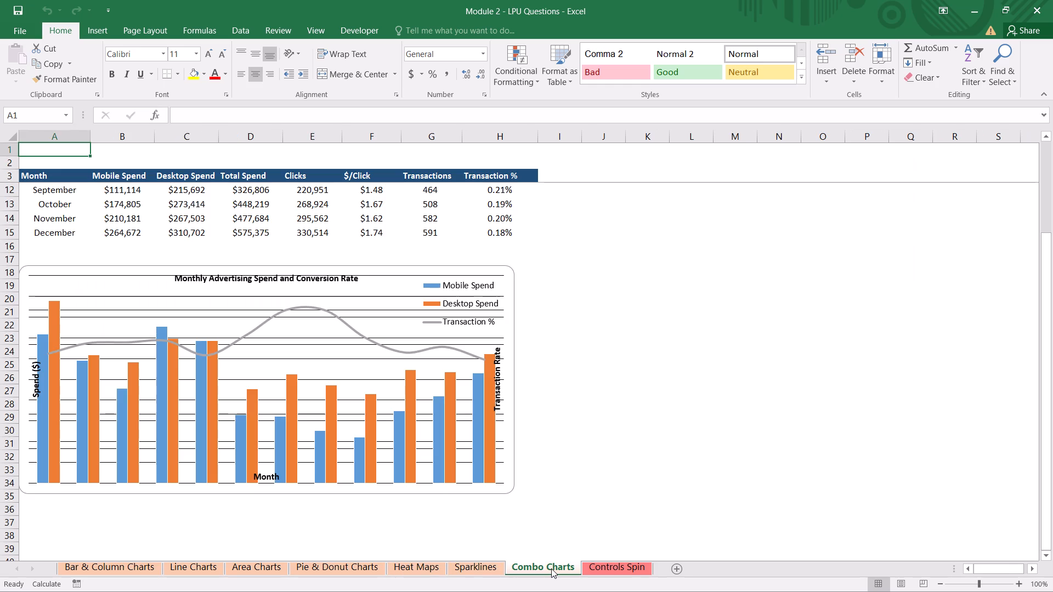
pyautogui.click(604, 565)
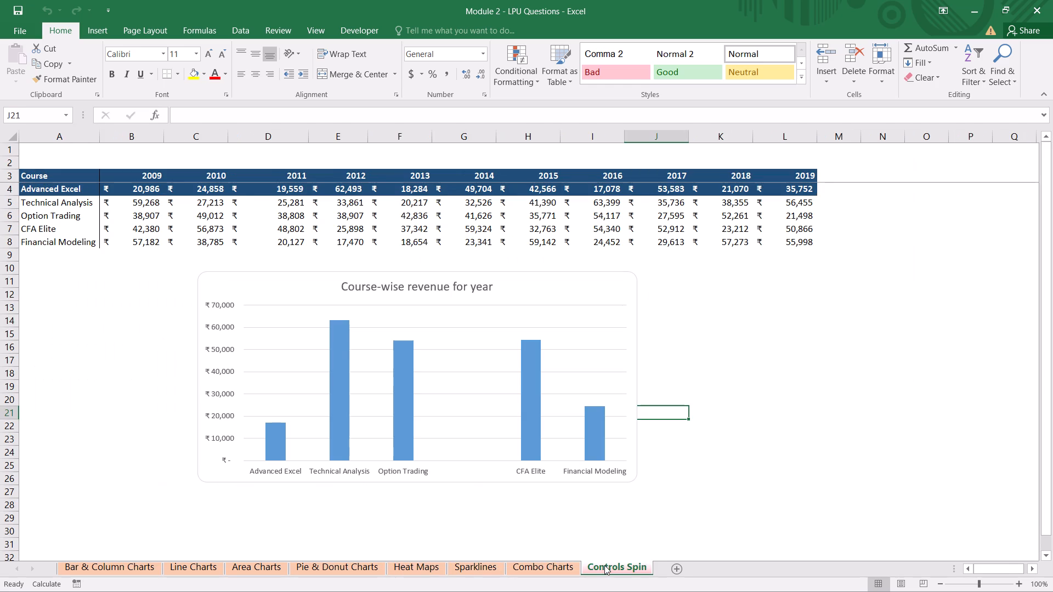
pyautogui.click(677, 417)
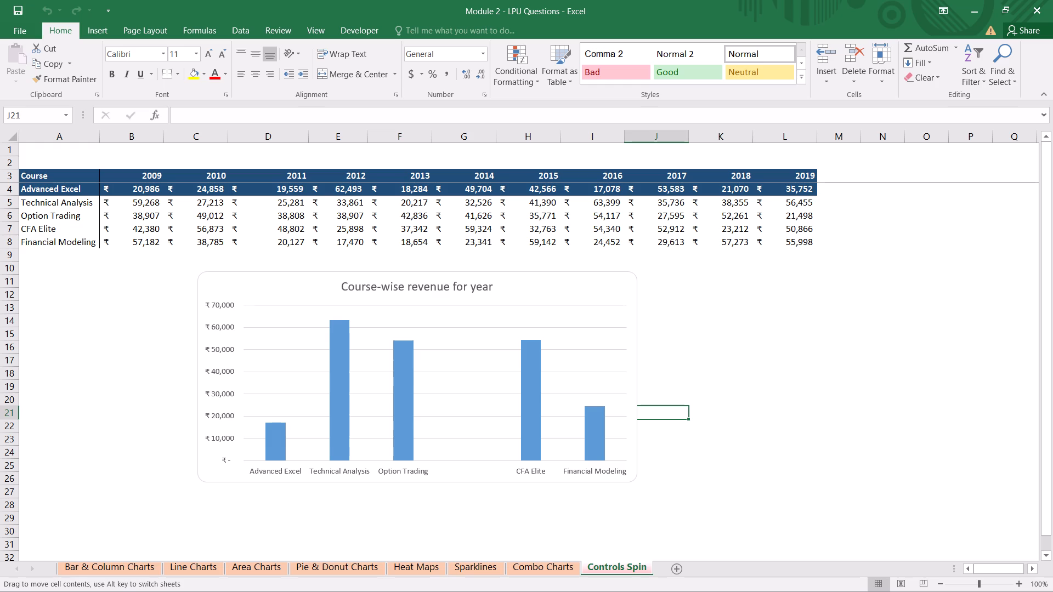
# On the Bar & Column Charts sheet, move the Quarterly Ticket Sales by Genre chart beneath the instruction, spanning about columns B to H, rows 14 to 29.
pyautogui.click(117, 573)
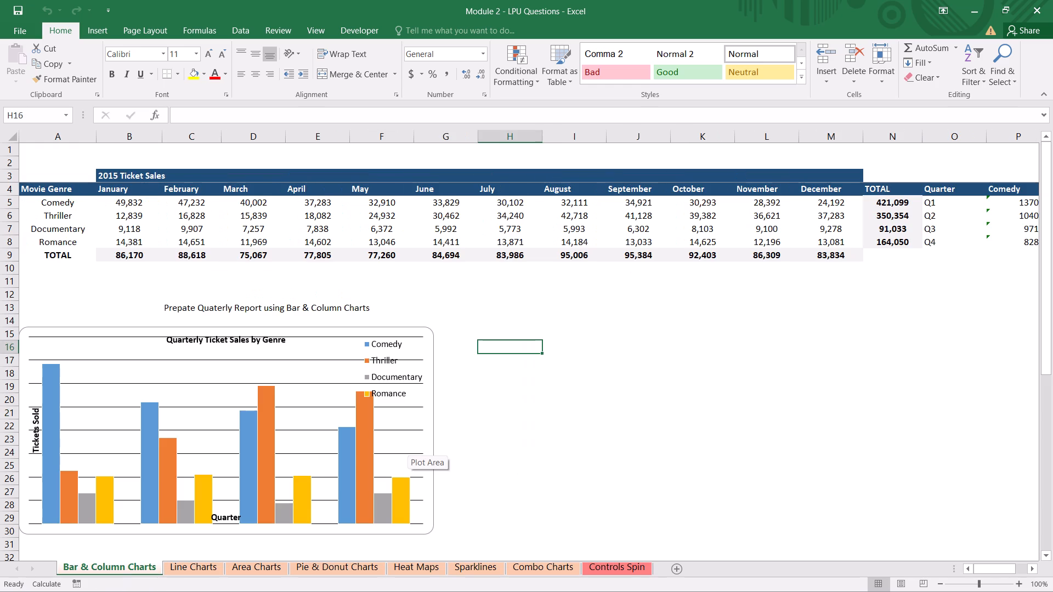
pyautogui.hscroll(-5, 933, 230)
pyautogui.hscroll(1, 808, 276)
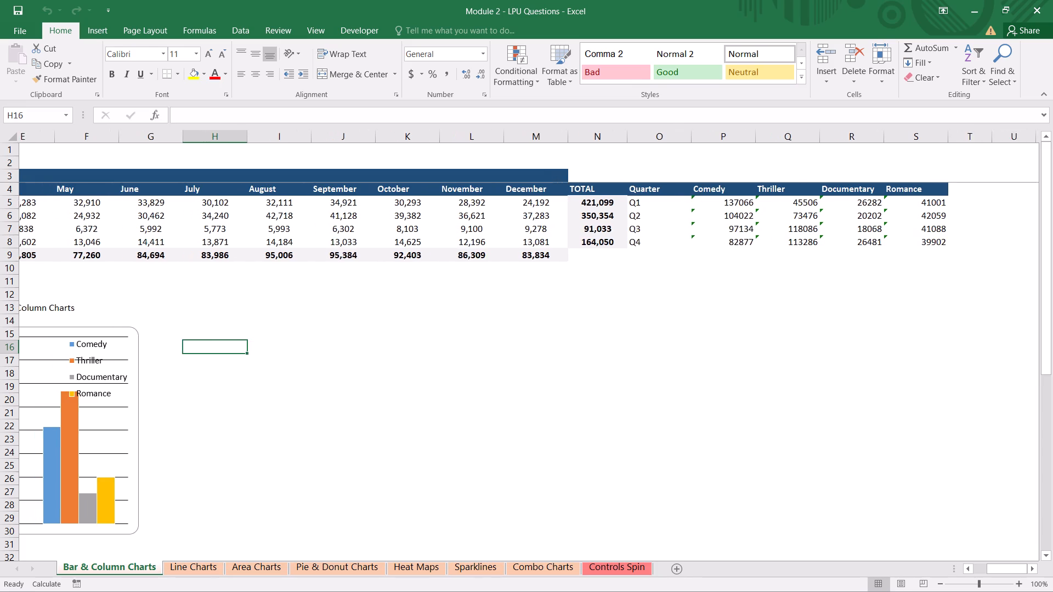
pyautogui.hscroll(3, 808, 276)
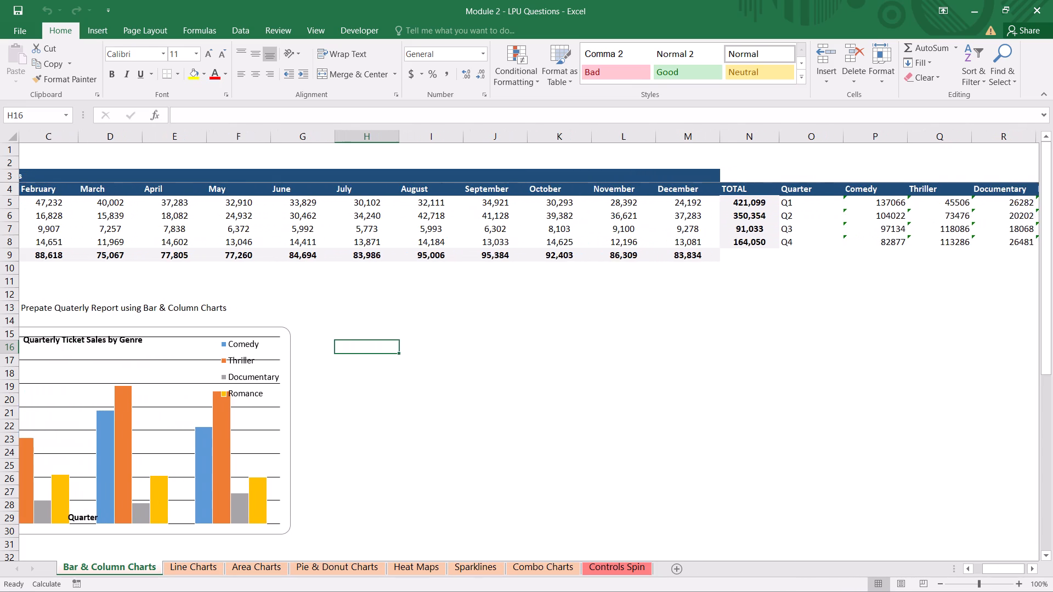
pyautogui.hscroll(1, 808, 276)
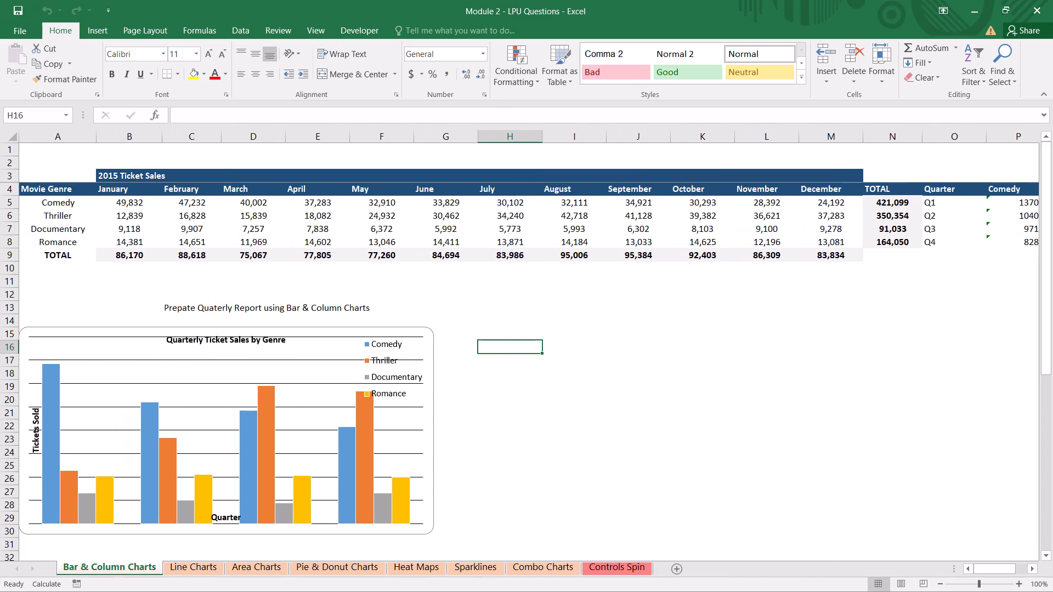
pyautogui.hscroll(2, 808, 276)
pyautogui.moveTo(311, 329); pyautogui.dragTo(410, 323)
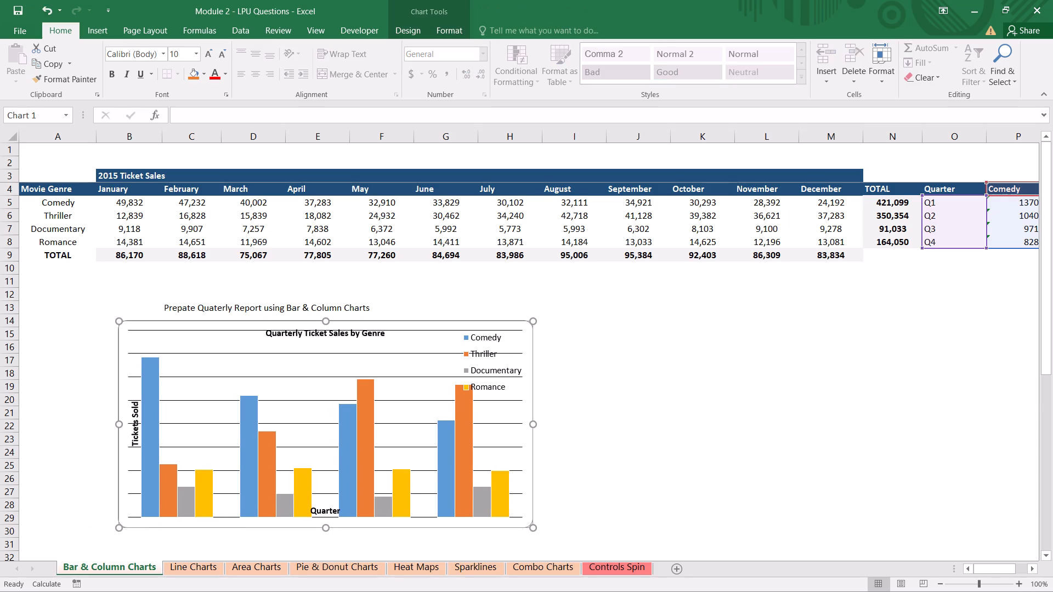
pyautogui.click(294, 375)
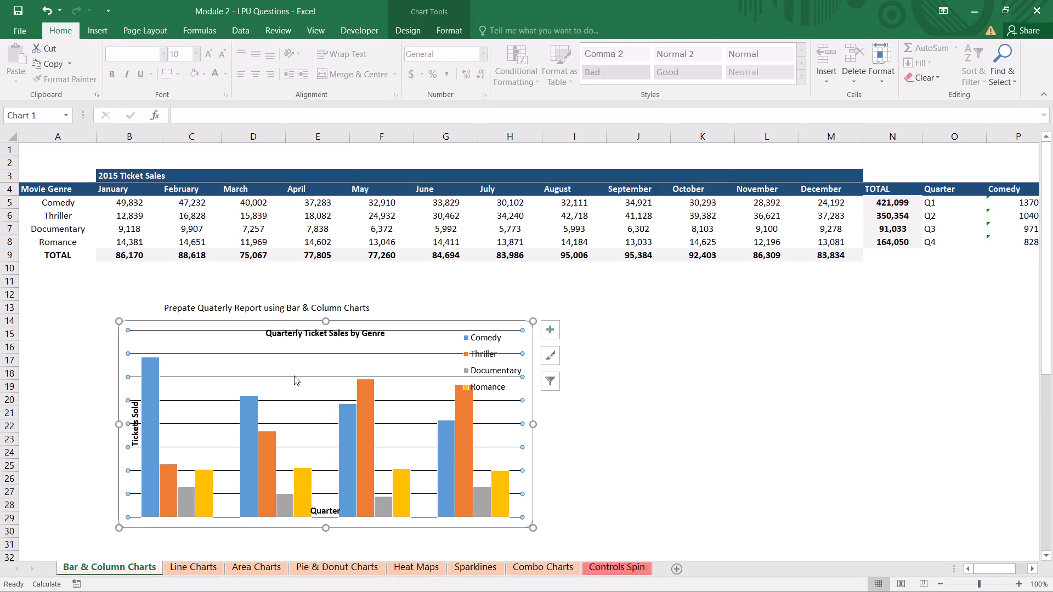
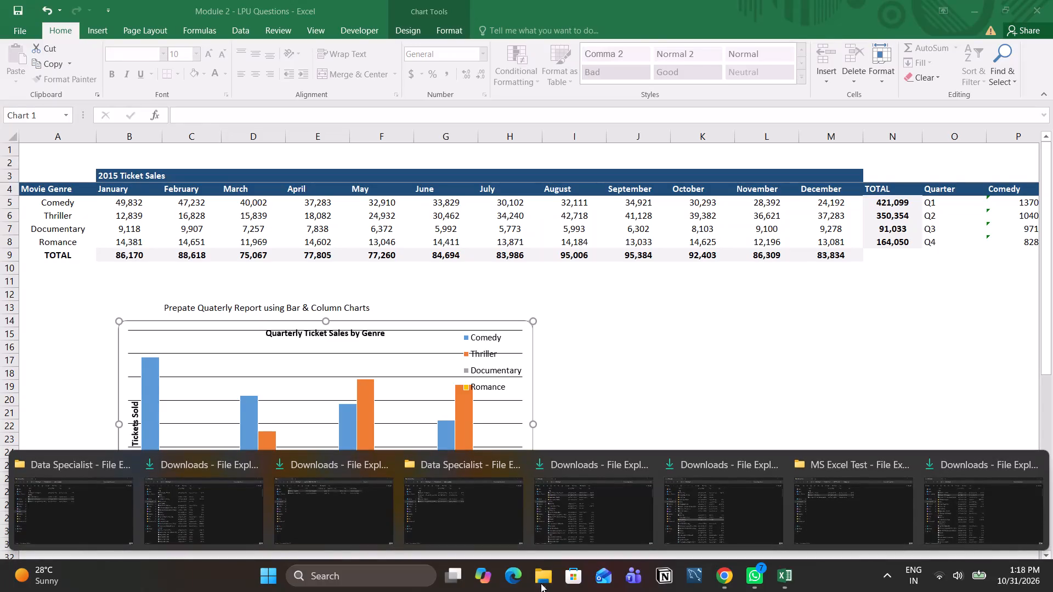
# Open the Module 3 - LPU - Raw Data and Sample Report workbook from the Downloads folder.
pyautogui.click(541, 583)
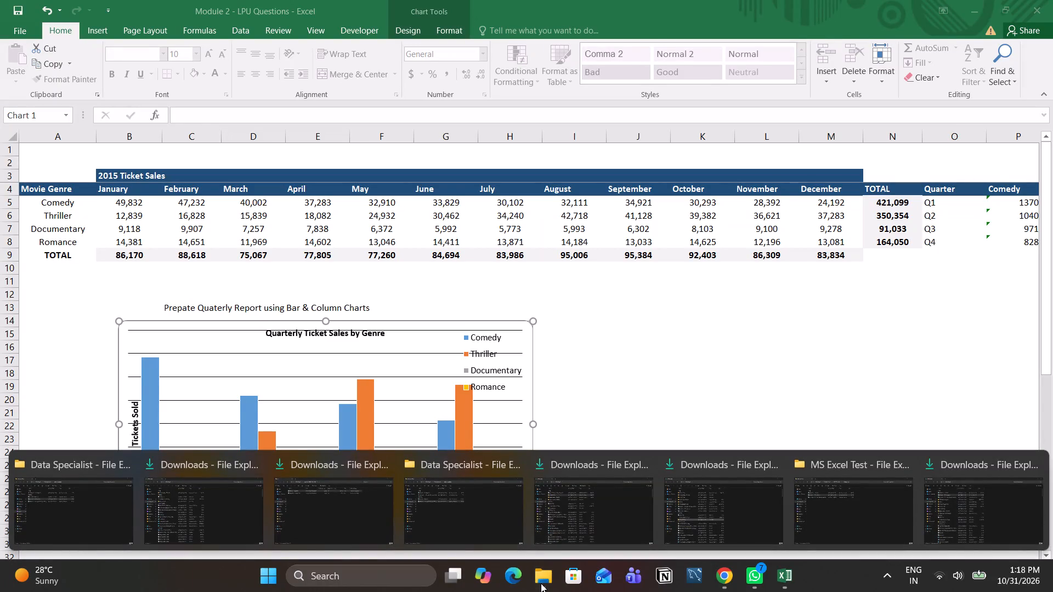
pyautogui.click(541, 583)
pyautogui.click(637, 318)
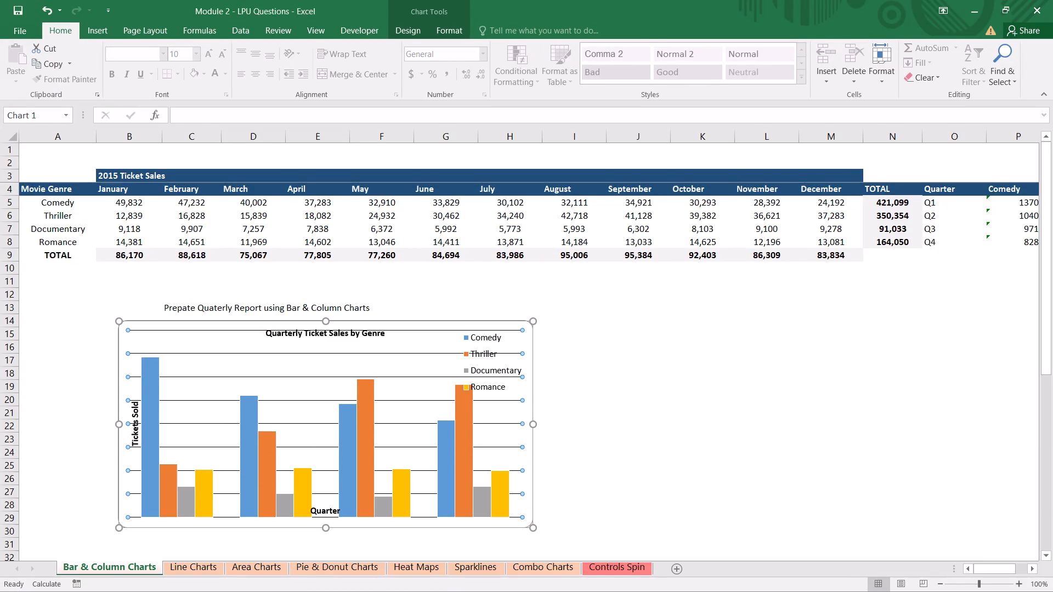
pyautogui.doubleClick(11, 11)
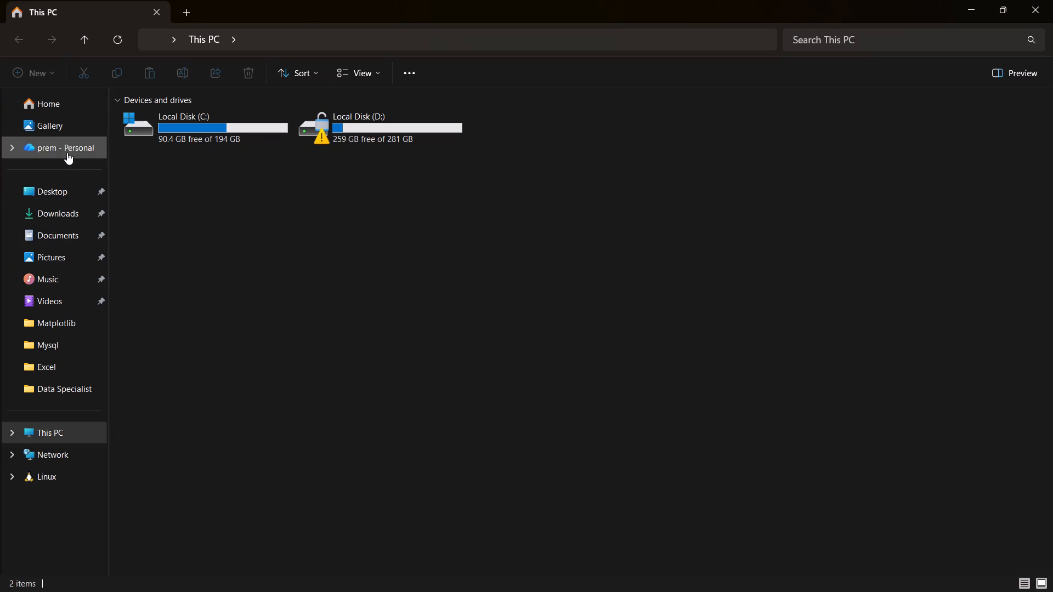
pyautogui.click(75, 208)
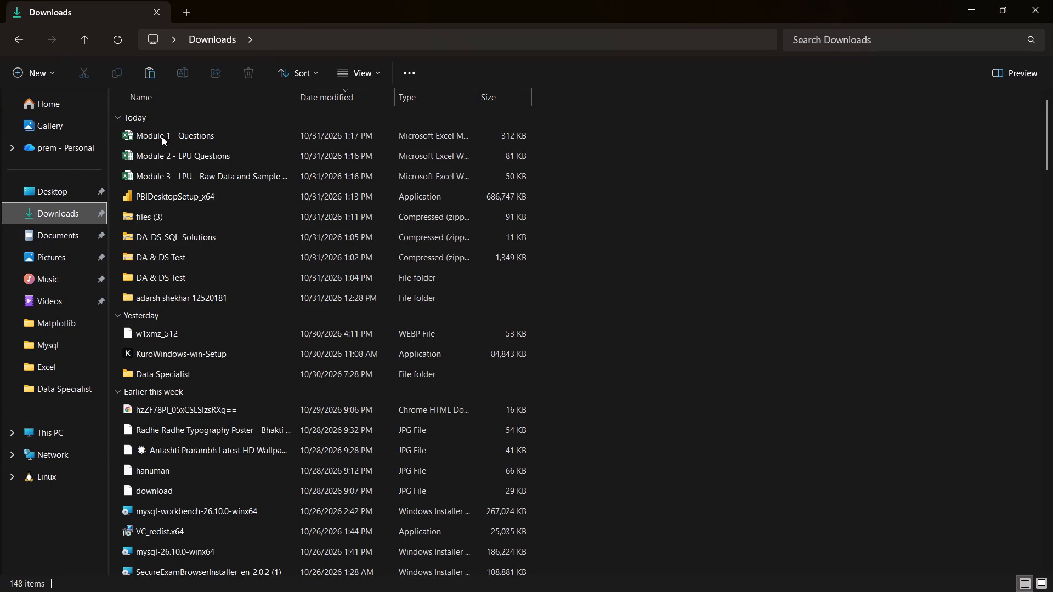
pyautogui.doubleClick(166, 172)
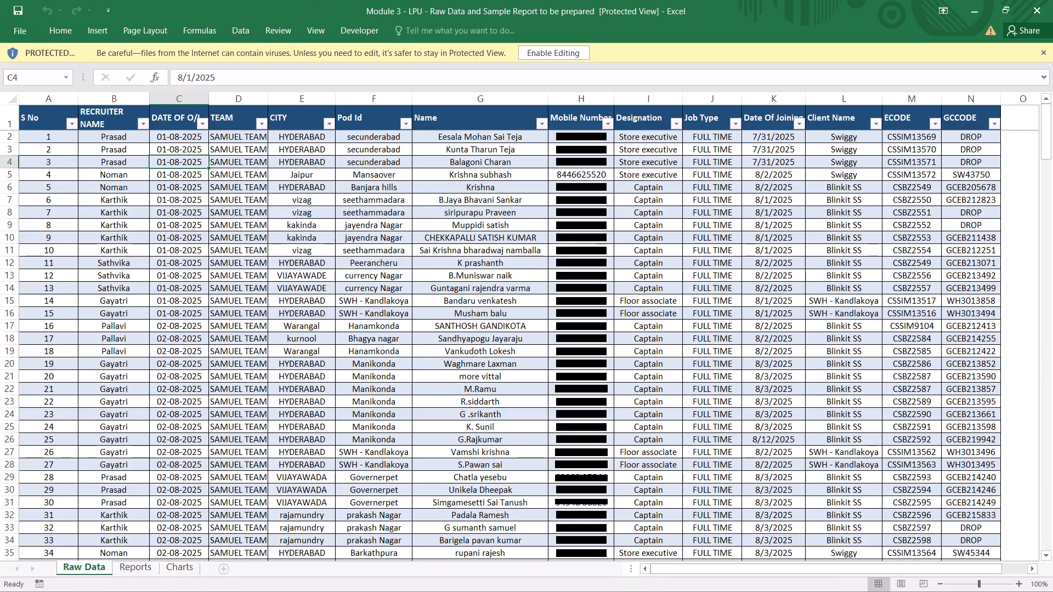
# Examine the recruitment records on the Module 3 workbook's Raw Data sheet down to the last row, and close the workbook.
pyautogui.scroll(-5, 448, 450)
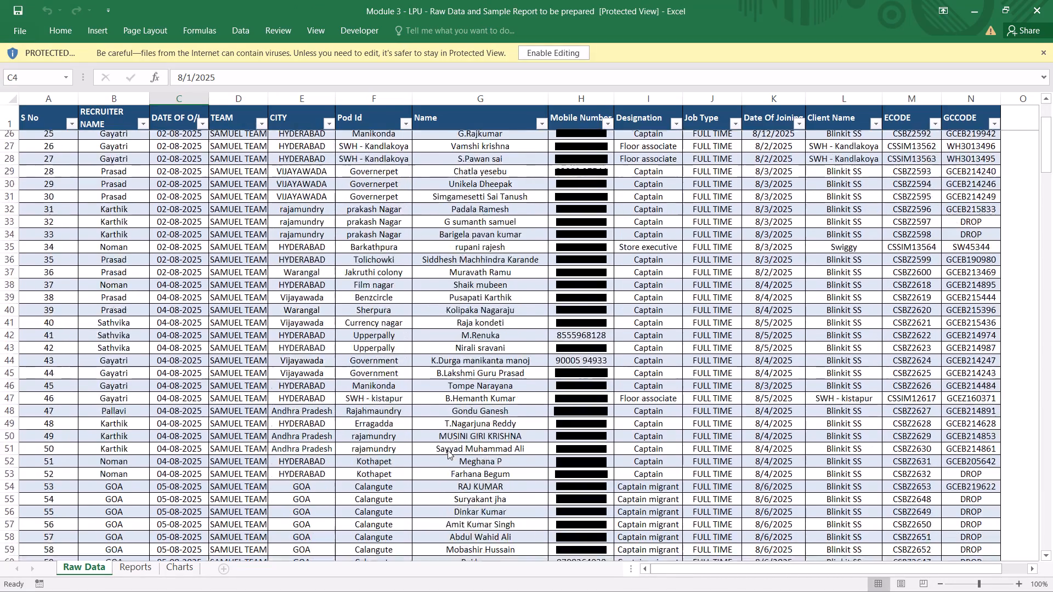
pyautogui.scroll(-9, 448, 450)
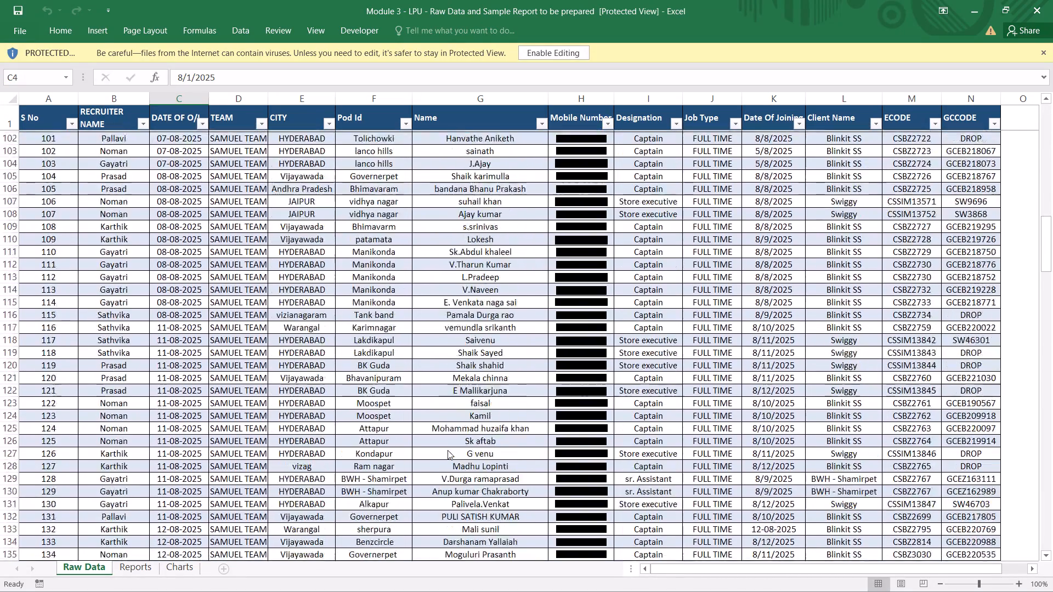
pyautogui.scroll(-5, 448, 450)
pyautogui.scroll(2, 448, 450)
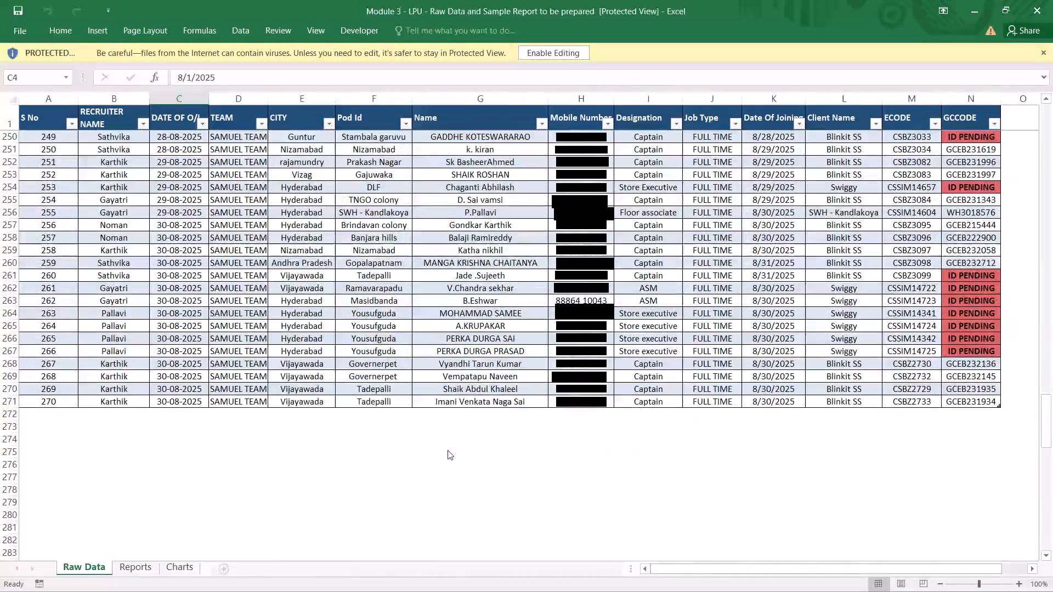
pyautogui.scroll(2, 448, 450)
pyautogui.scroll(-5, 448, 450)
pyautogui.scroll(10, 448, 450)
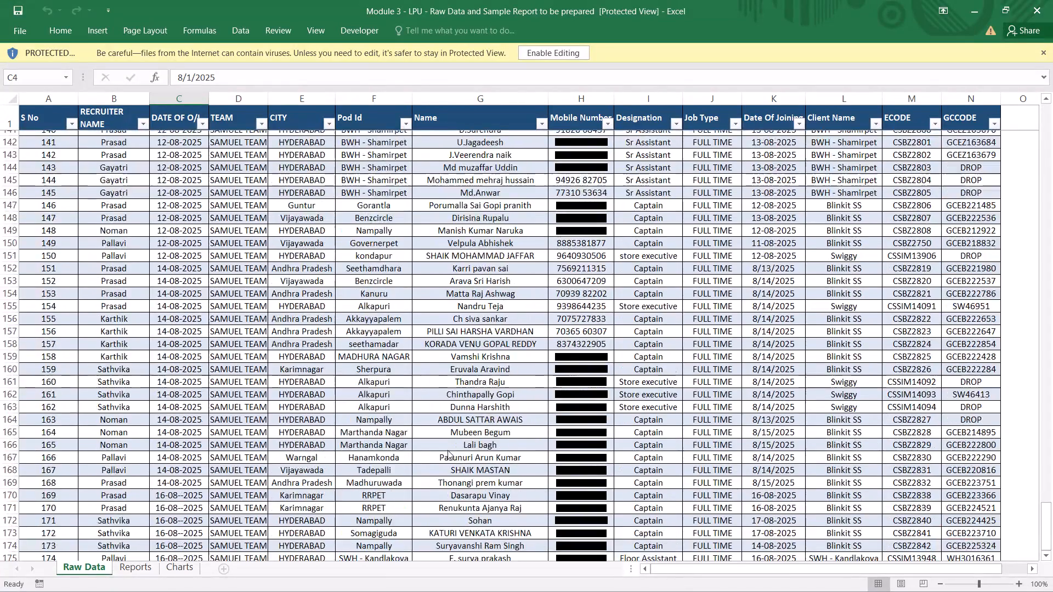
pyautogui.scroll(7, 448, 450)
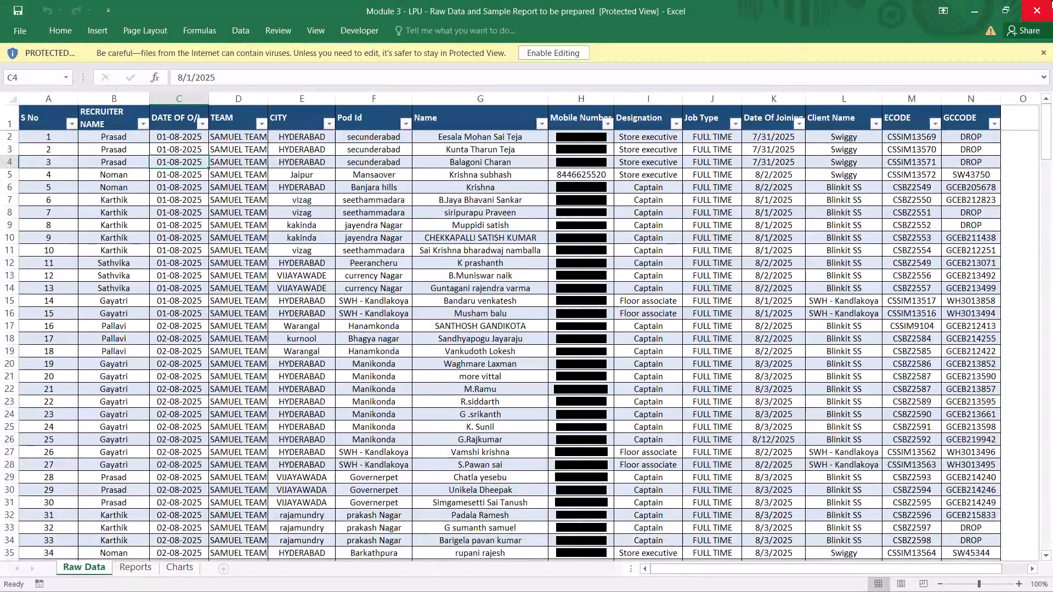
pyautogui.click(1051, 0)
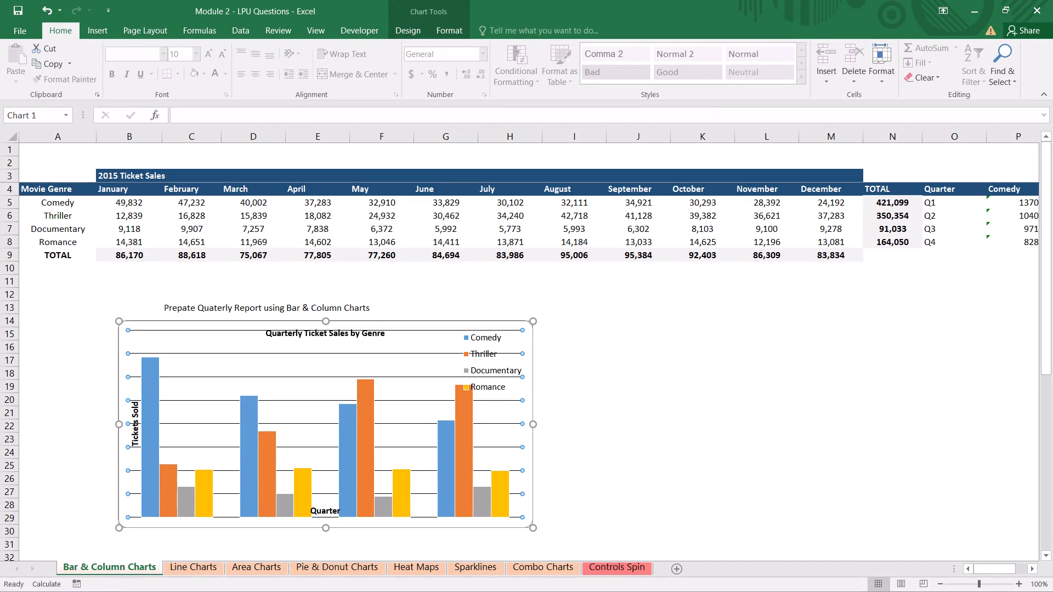
# Apply the first chart style to the Quarterly Ticket Sales by Genre chart and save the workbook.
pyautogui.click(367, 358)
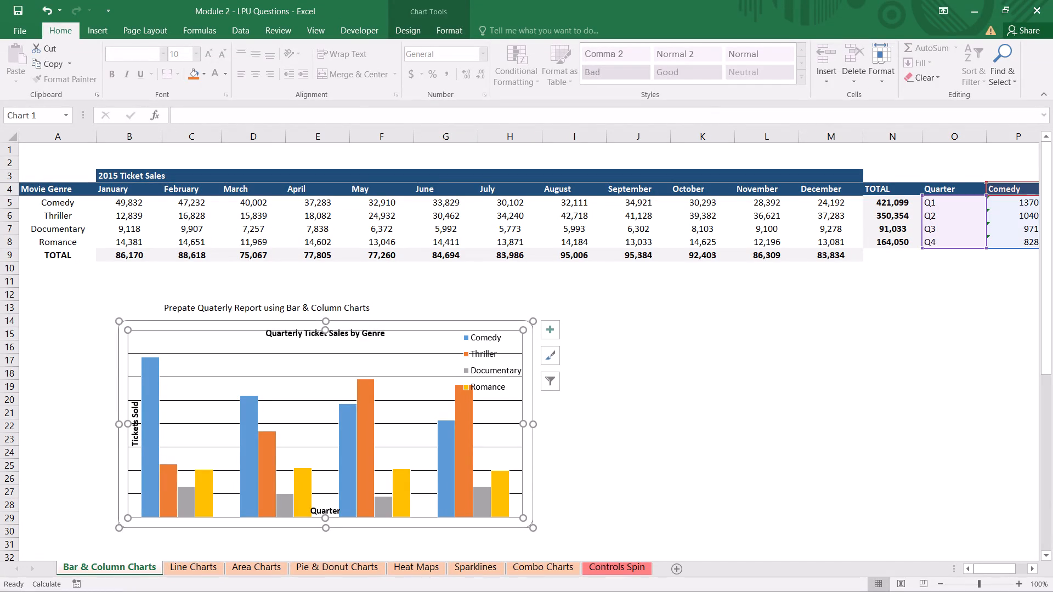
pyautogui.click(404, 25)
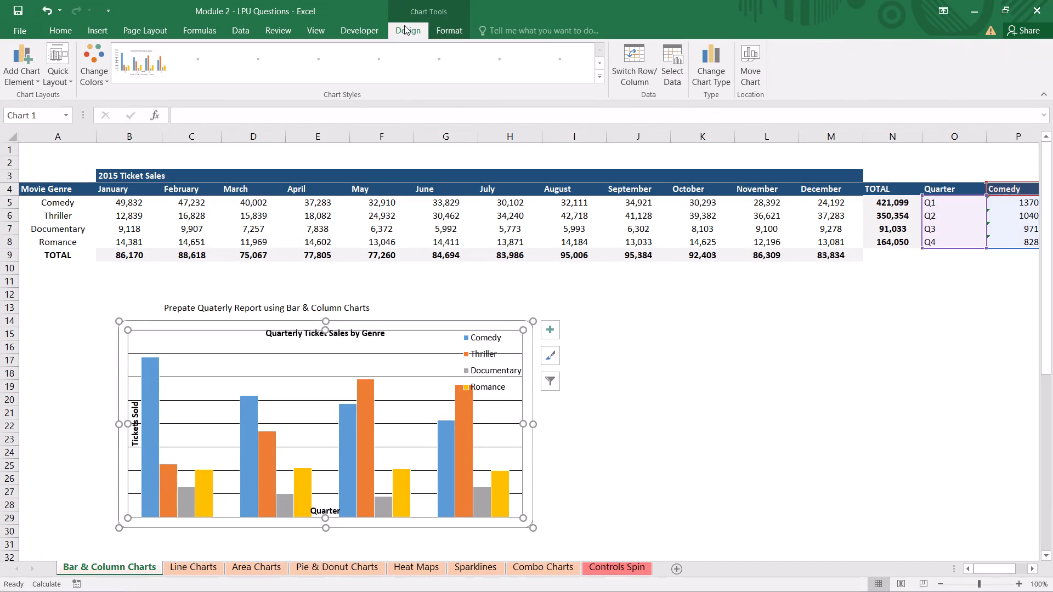
pyautogui.click(144, 76)
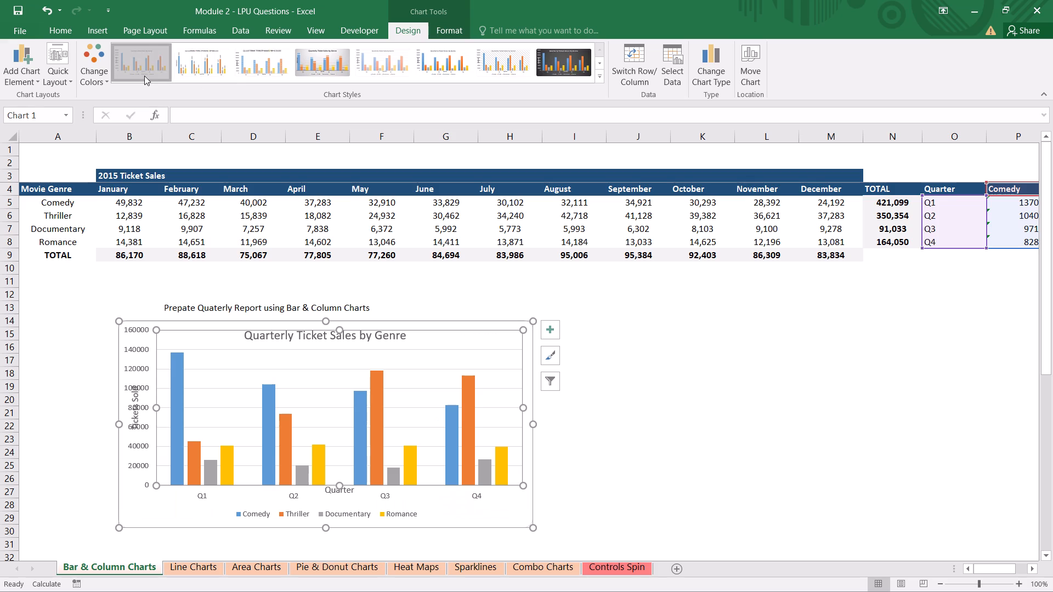
pyautogui.click(765, 441)
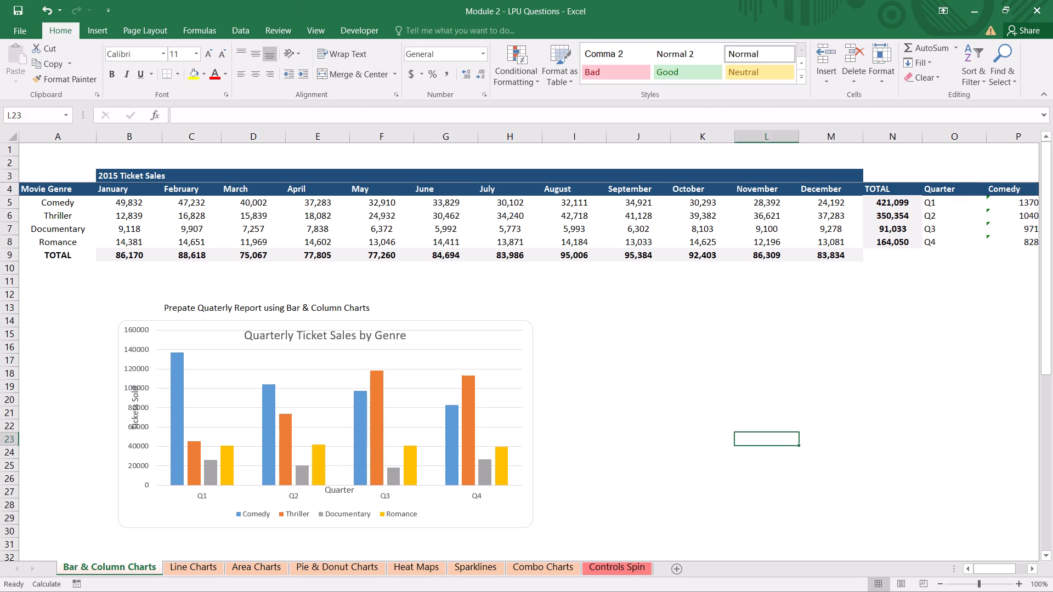
pyautogui.hotkey('ctrl', 's')
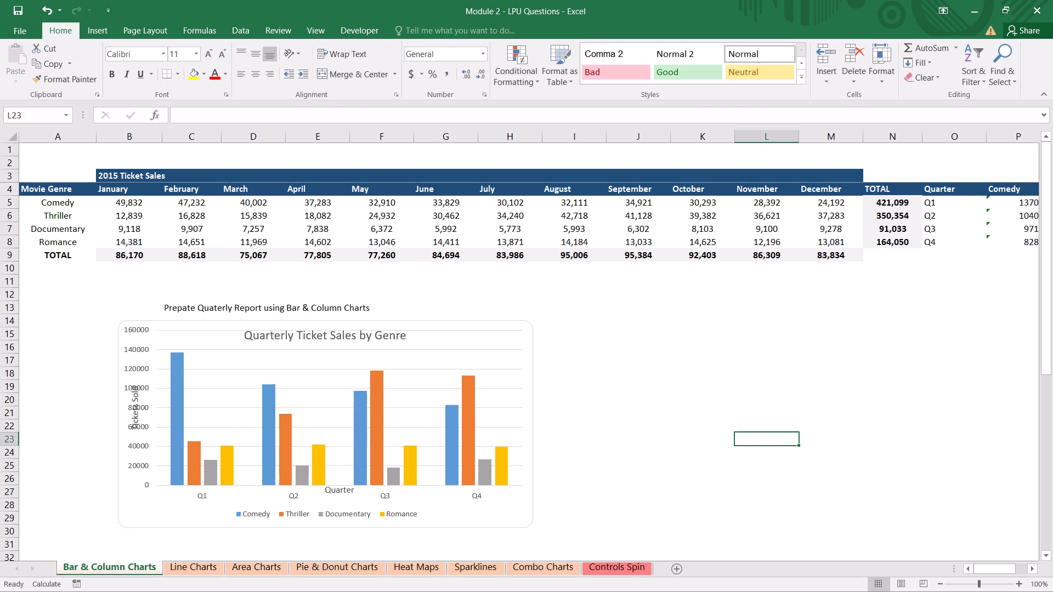
# Delete the overlapping Tickets Sold vertical axis title from the quarterly sales chart and save the workbook.
pyautogui.click(137, 400)
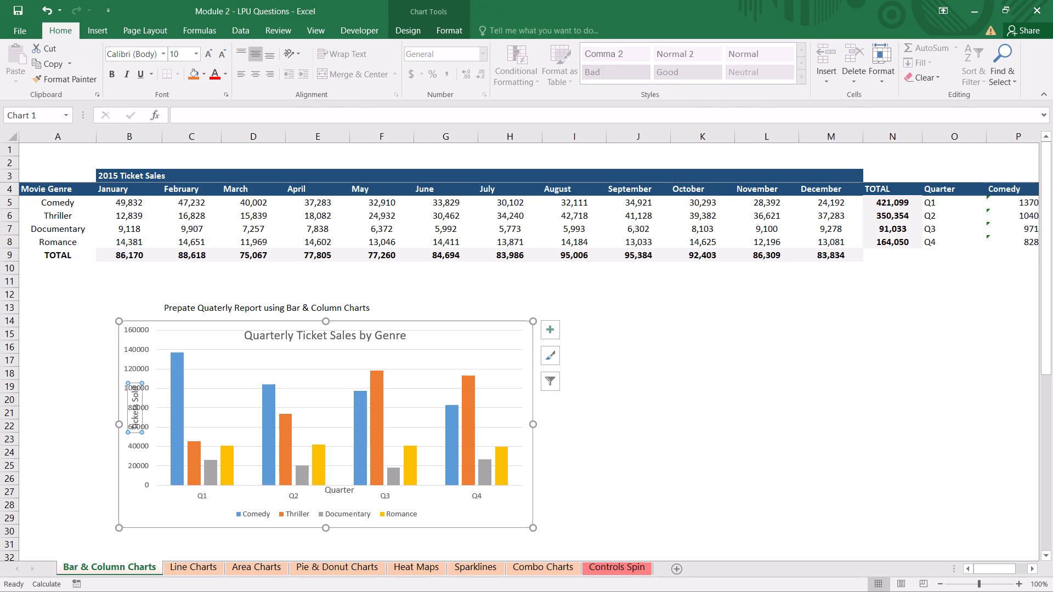
pyautogui.press('BackSpace')
pyautogui.click(658, 410)
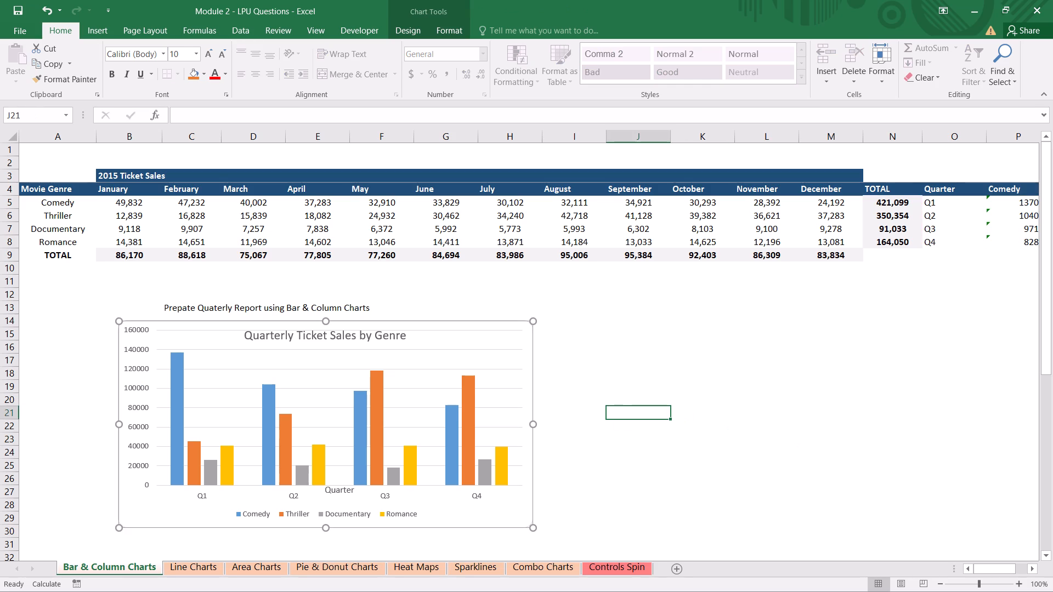
pyautogui.hotkey('ctrl', 's')
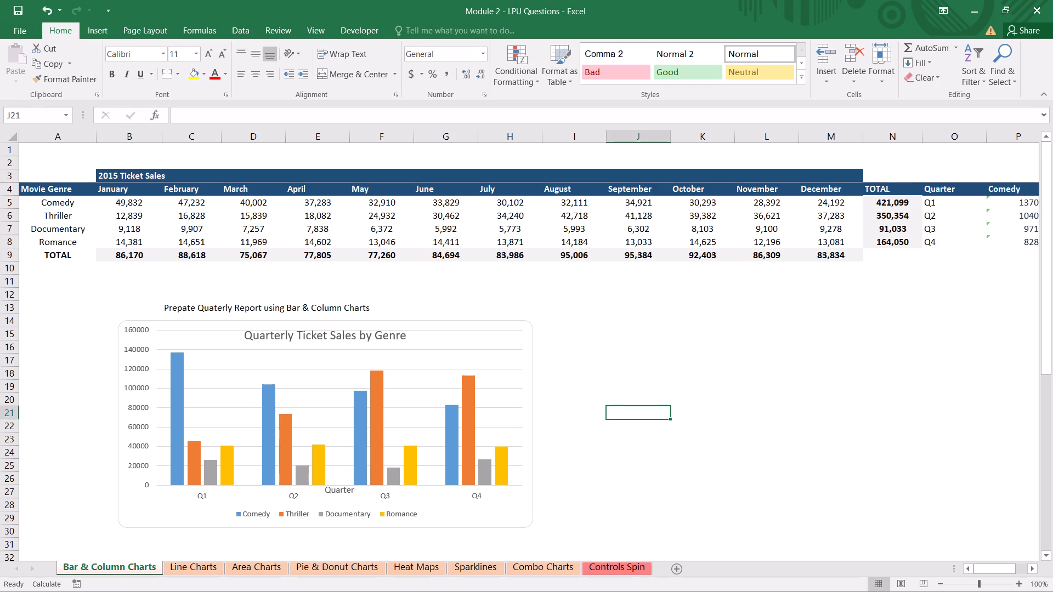
# On the Line Charts sheet, recolour the Google and Amazon stock chart with the first colourful palette.
pyautogui.click(191, 573)
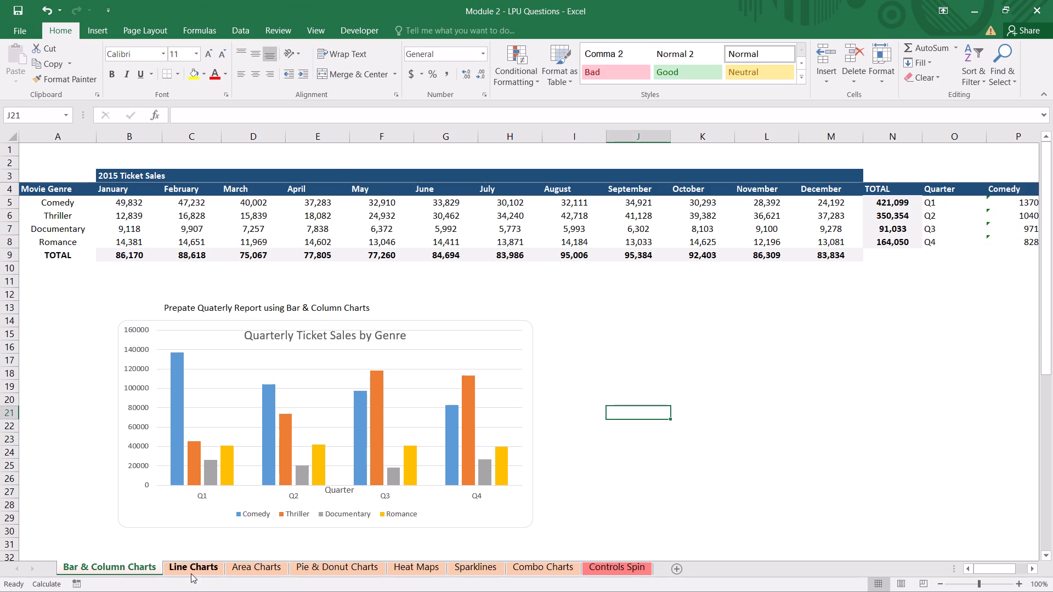
pyautogui.click(509, 337)
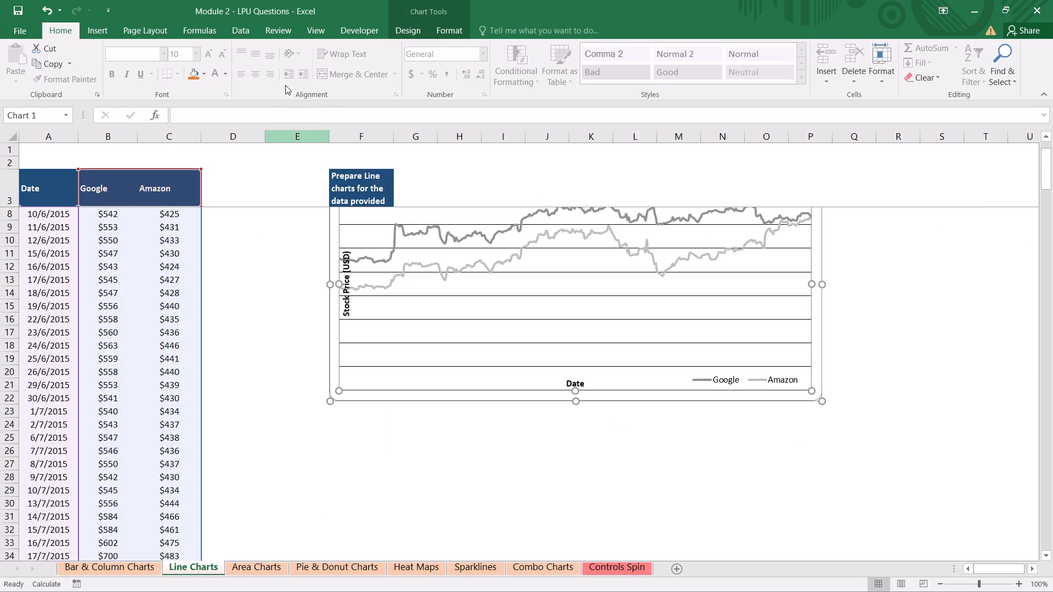
pyautogui.click(406, 35)
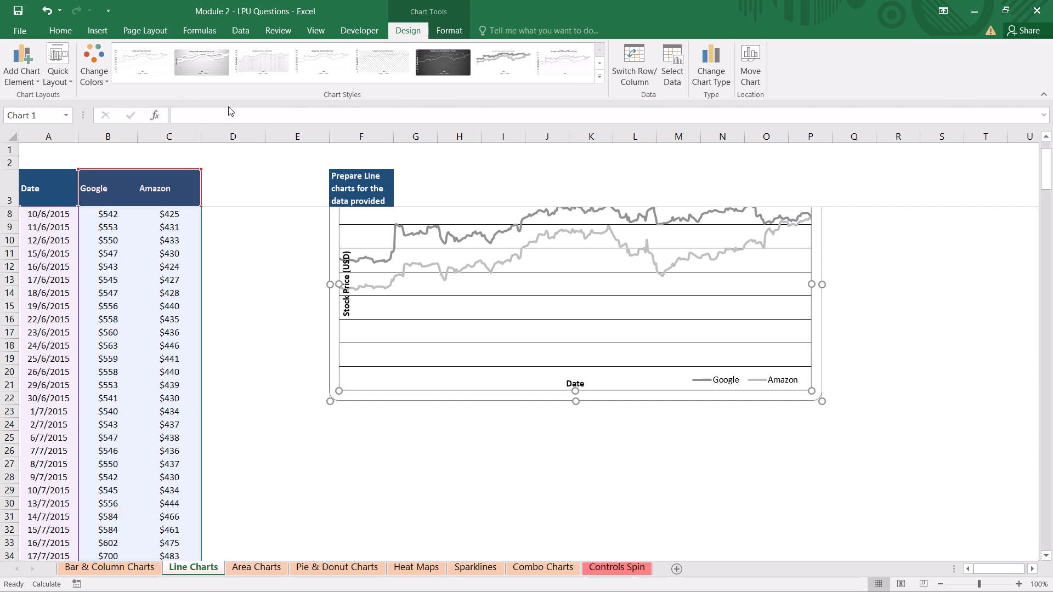
pyautogui.click(95, 55)
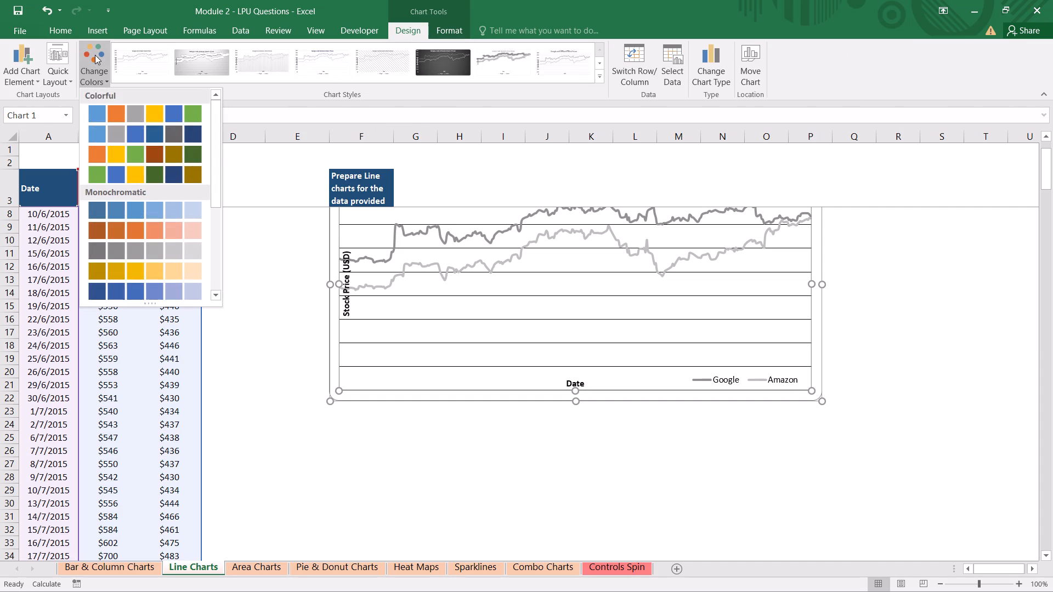
pyautogui.click(115, 116)
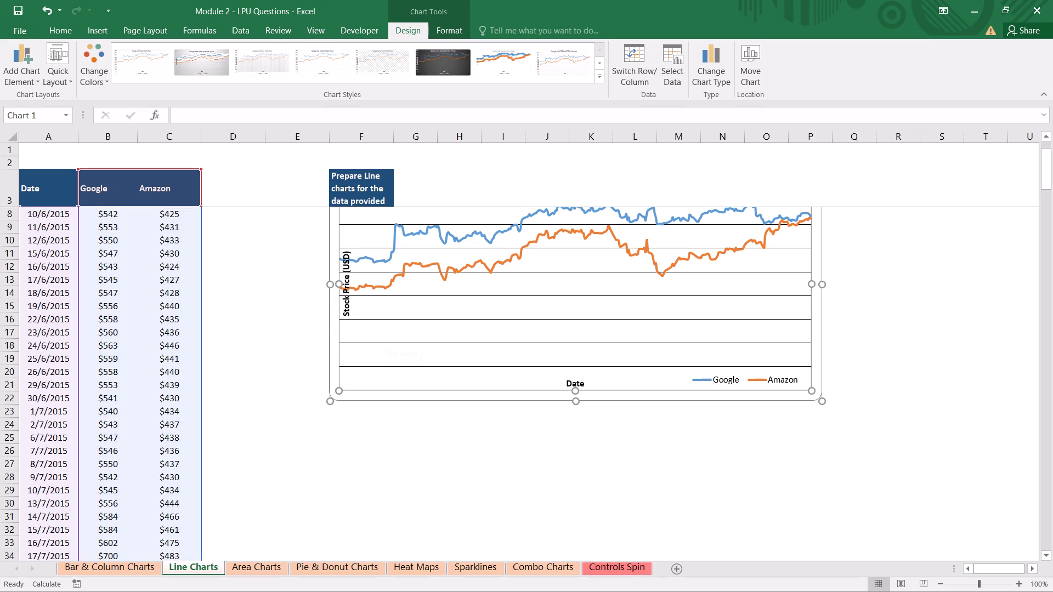
# Delete the Date axis title from the Google and Amazon line chart.
pyautogui.click(575, 378)
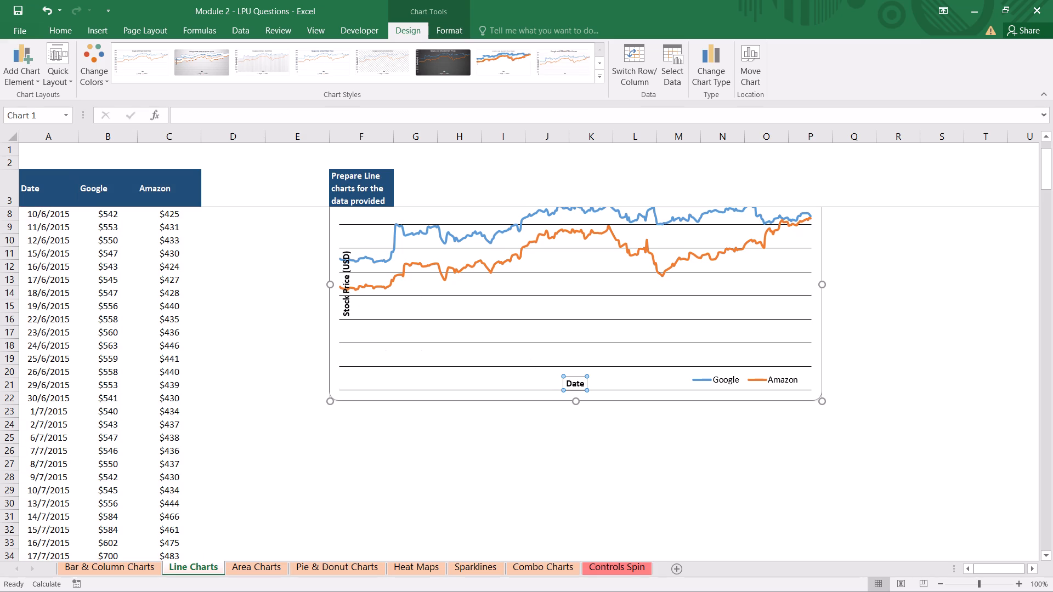
pyautogui.press('BackSpace')
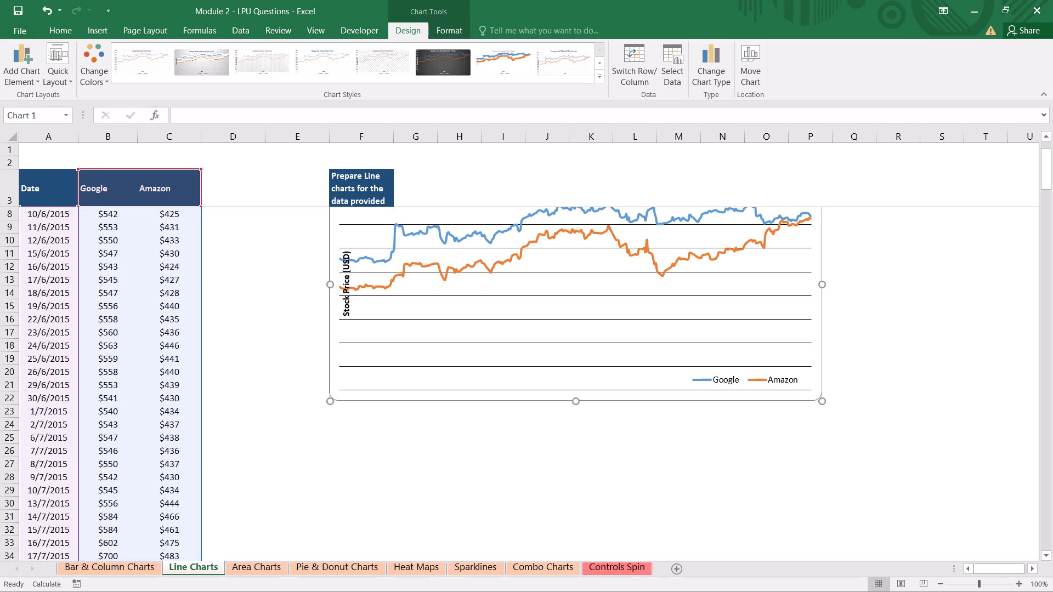
pyautogui.click(433, 500)
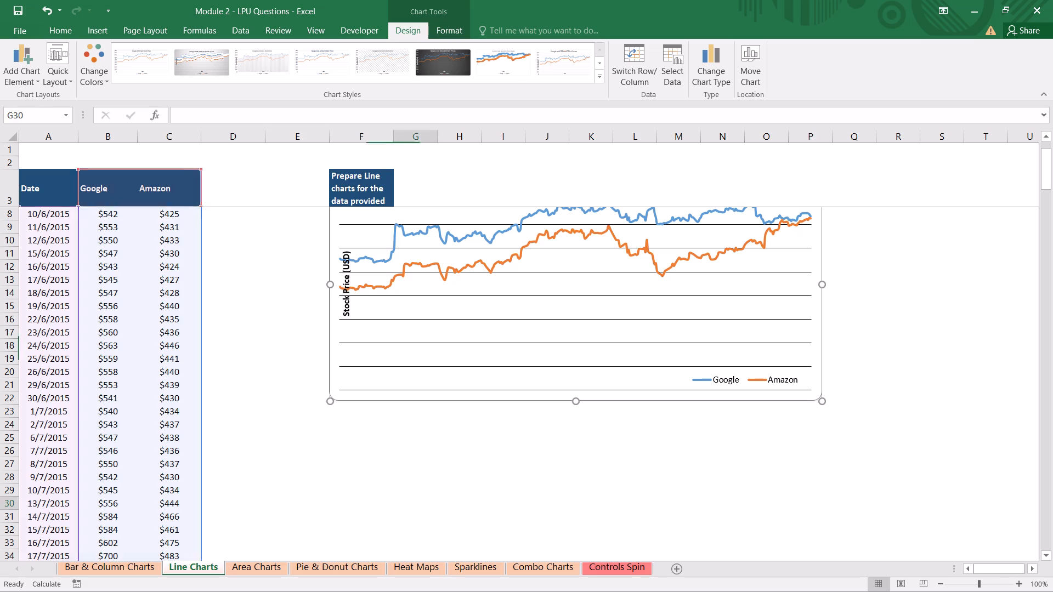
pyautogui.click(367, 180)
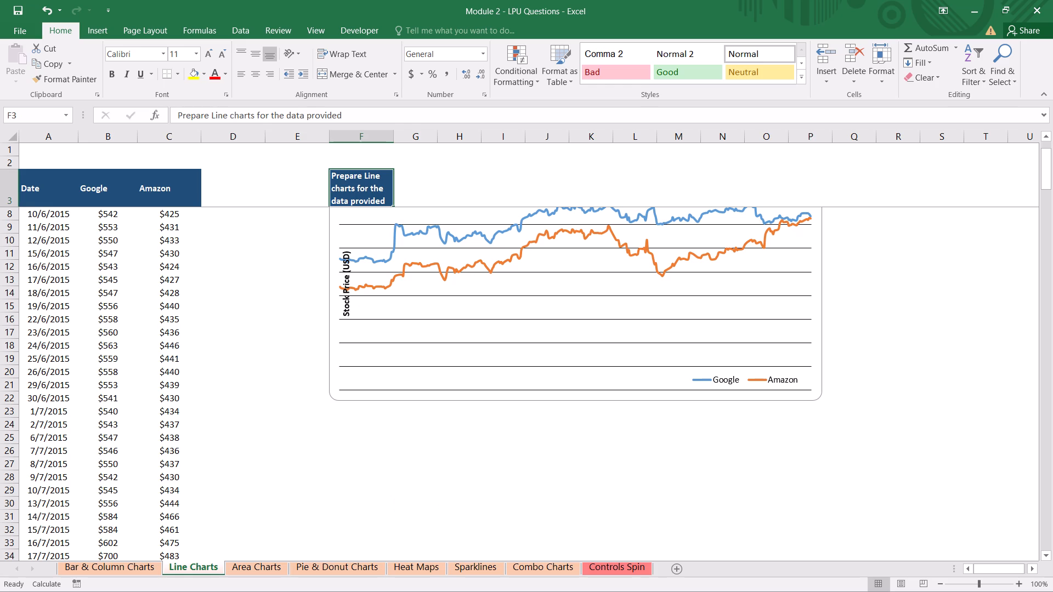
# On the Area Charts sheet, give the 2015 Monthly Ticket Sales by Genre chart the first colourful palette and the first chart style.
pyautogui.click(262, 573)
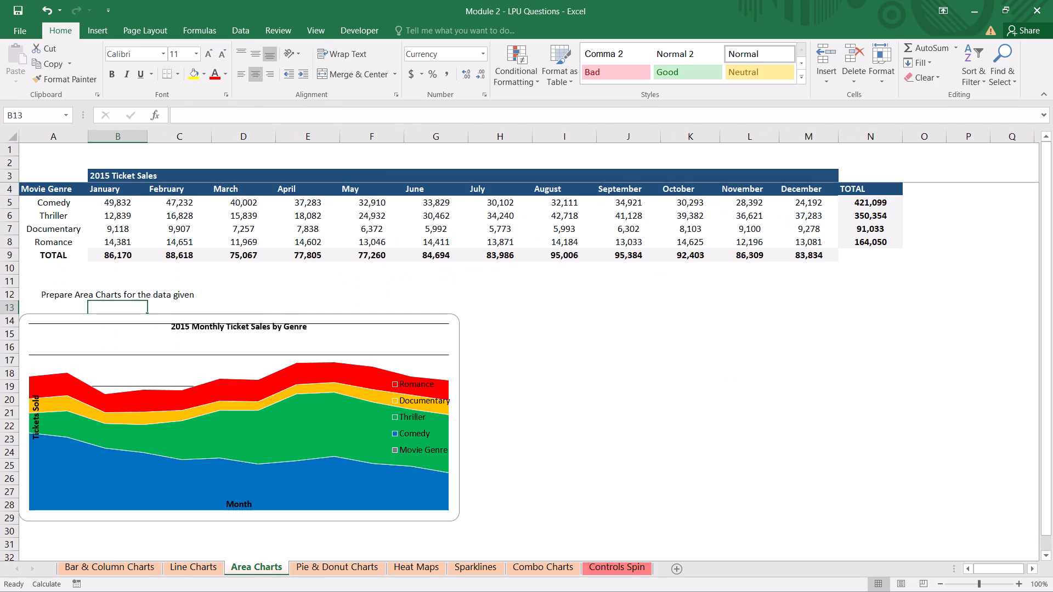
pyautogui.click(198, 357)
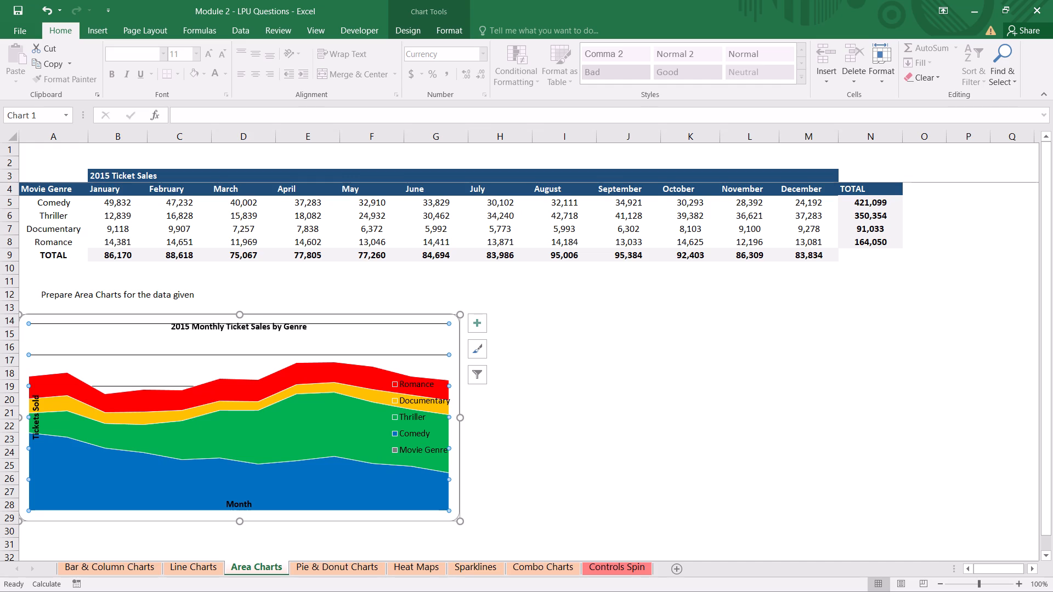
pyautogui.click(399, 25)
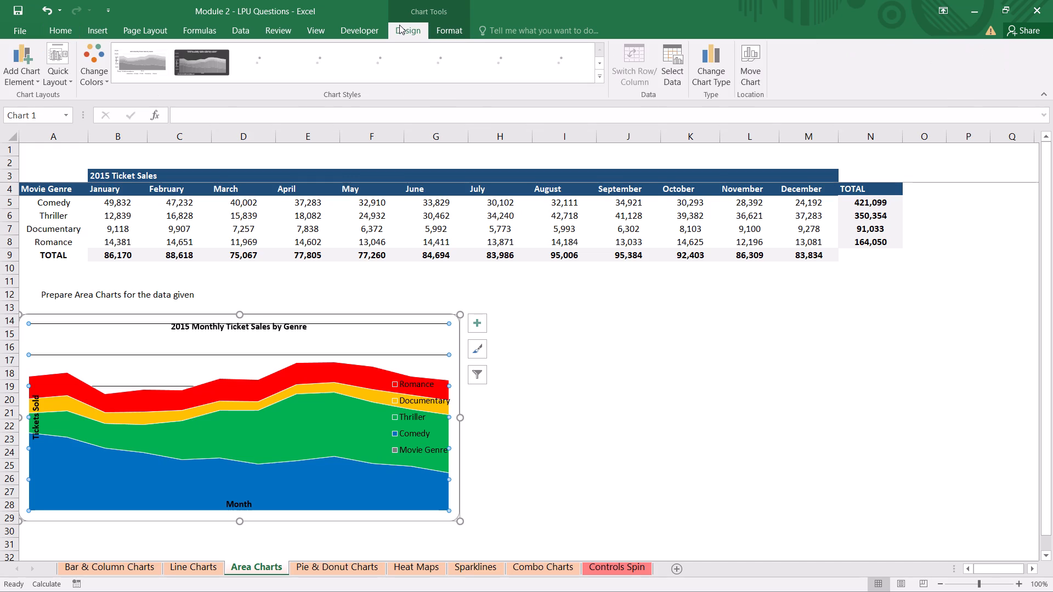
pyautogui.click(94, 52)
pyautogui.click(119, 122)
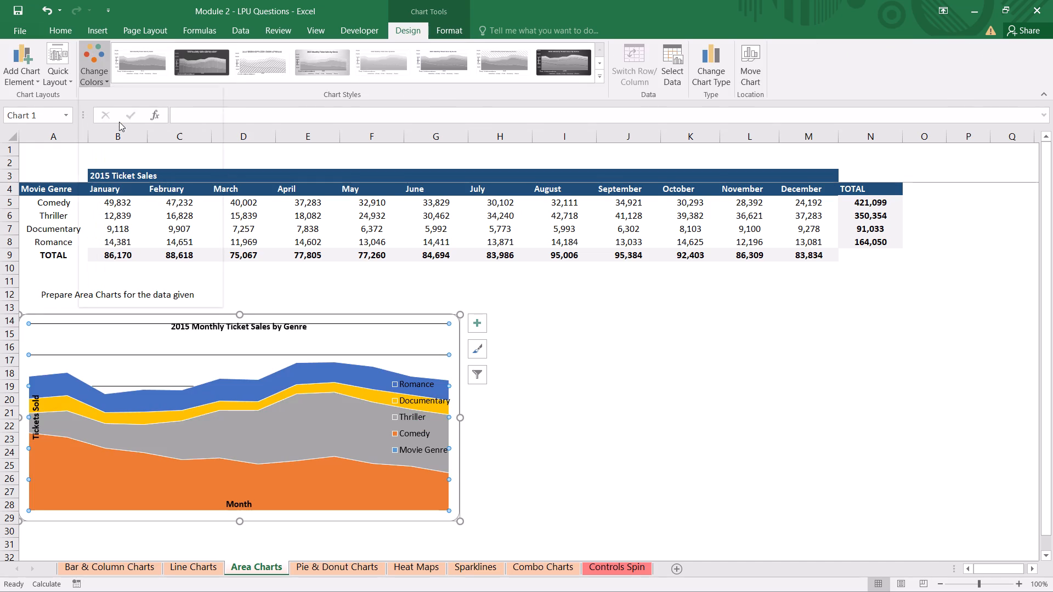
pyautogui.click(128, 67)
# Recolour the 2015 Monthly Ticket Sales by Genre area chart with the fourth colourful palette.
pyautogui.click(88, 58)
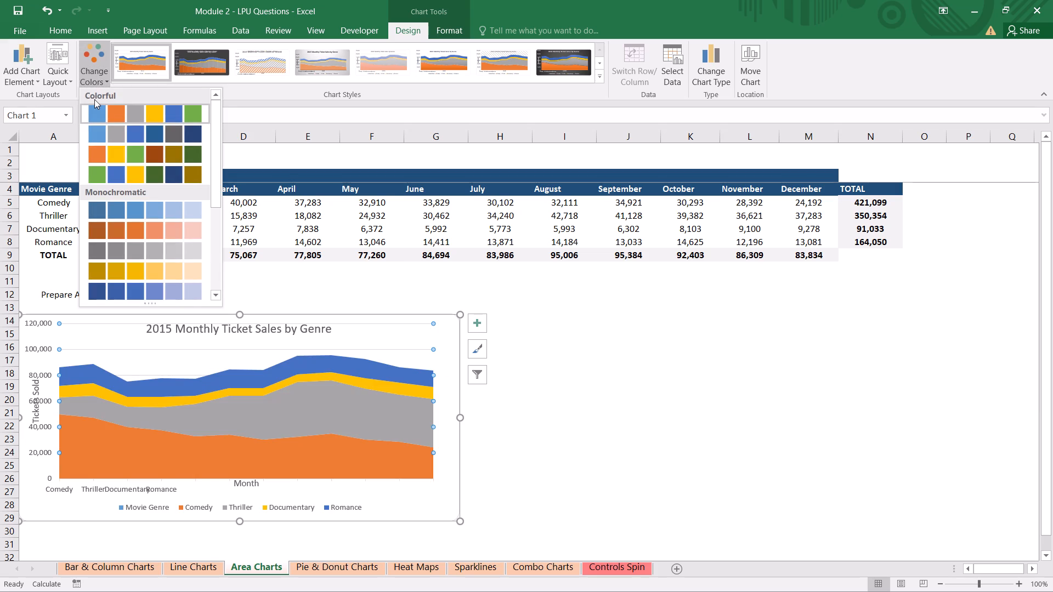
pyautogui.click(106, 156)
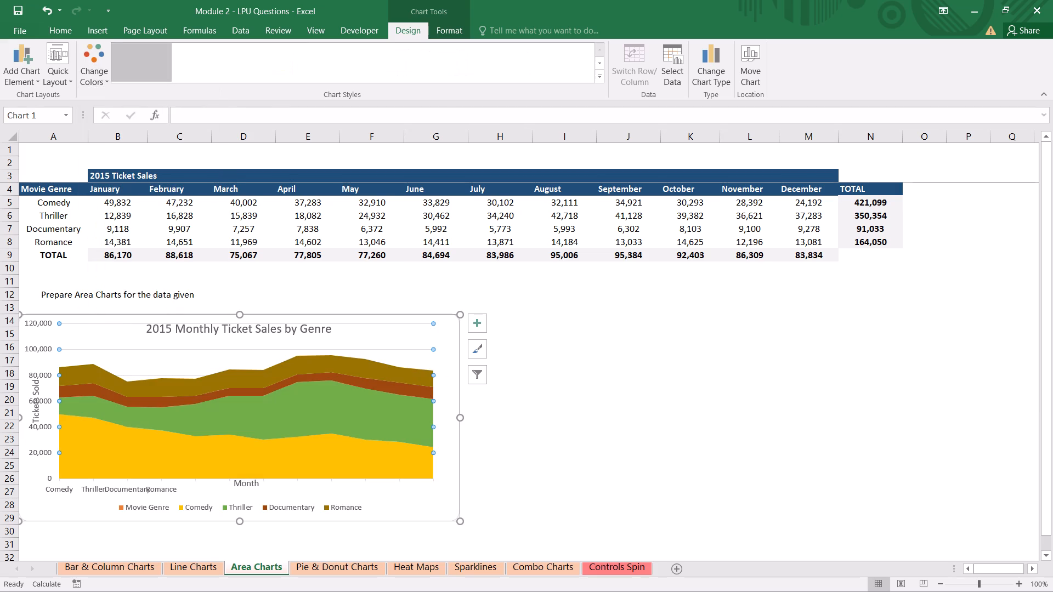
pyautogui.moveTo(90, 49); pyautogui.dragTo(123, 169)
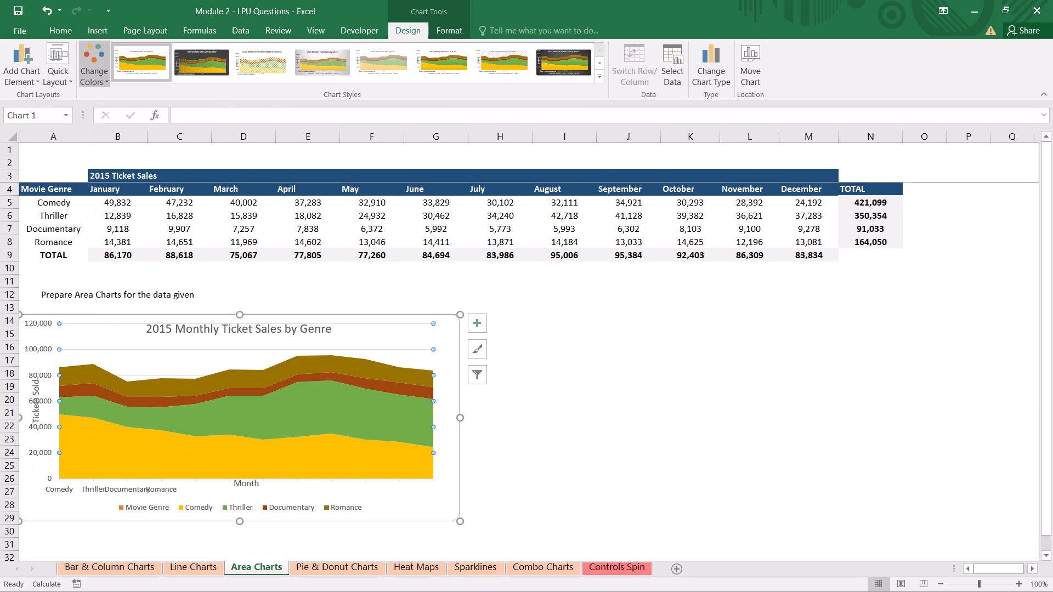
pyautogui.click(123, 169)
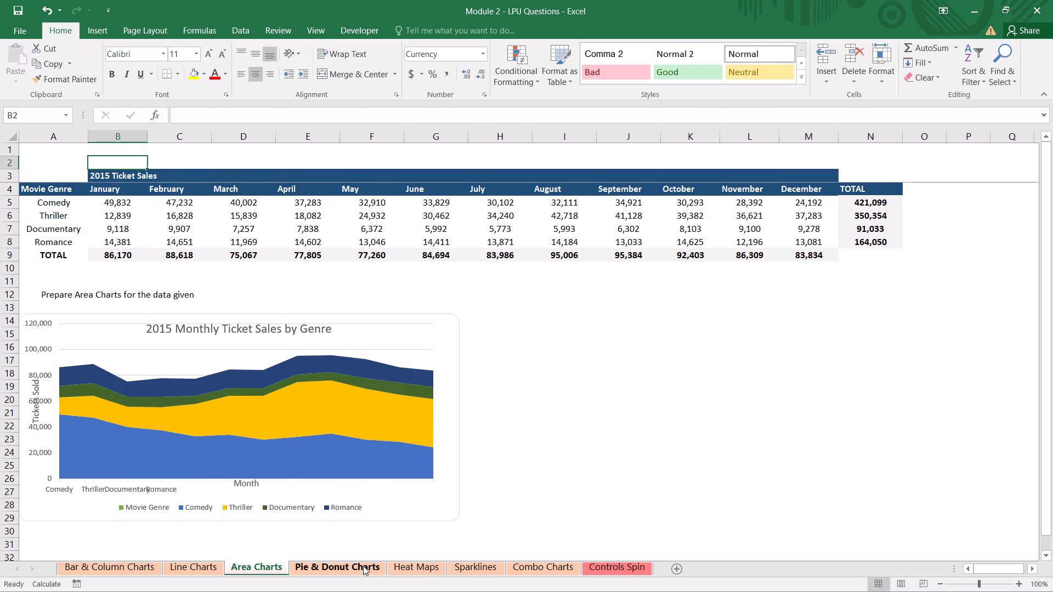
# On the Pie & Donut Charts sheet, apply the first chart style to the Revenue by Category pie chart.
pyautogui.click(363, 566)
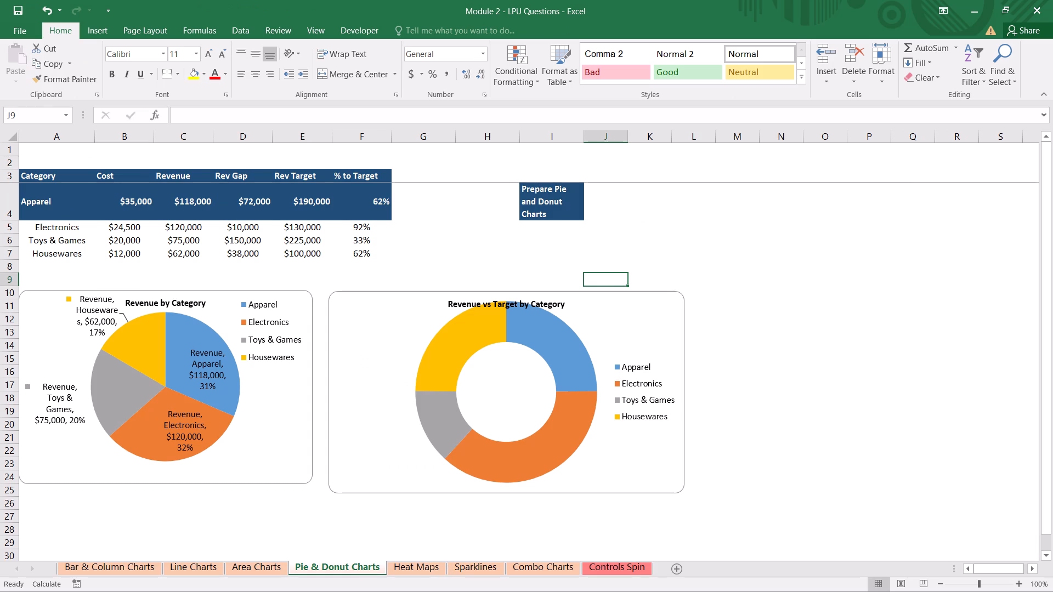
pyautogui.scroll(2, 413, 384)
pyautogui.click(544, 215)
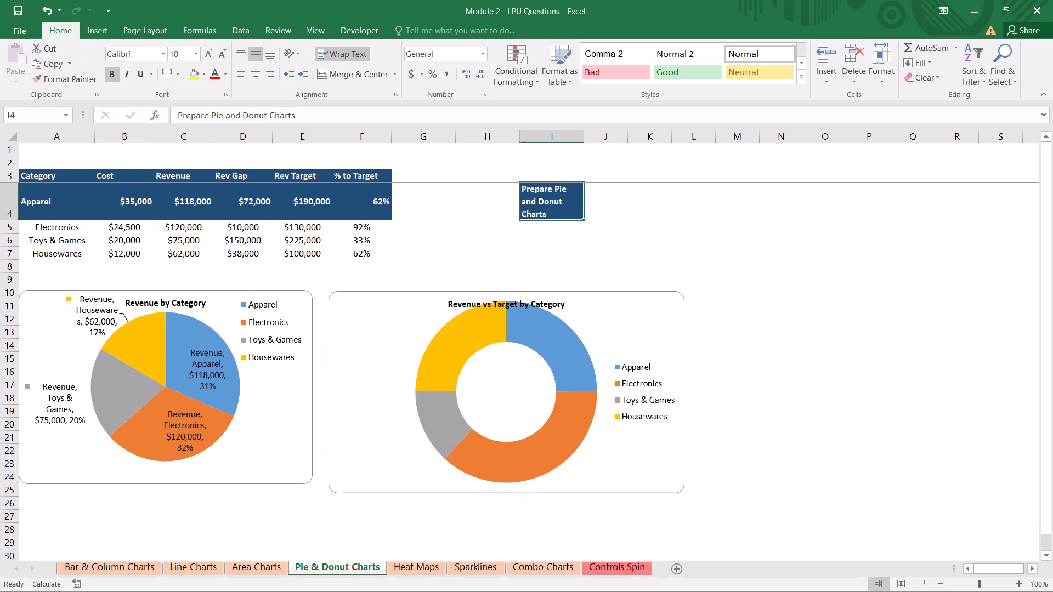
pyautogui.click(218, 393)
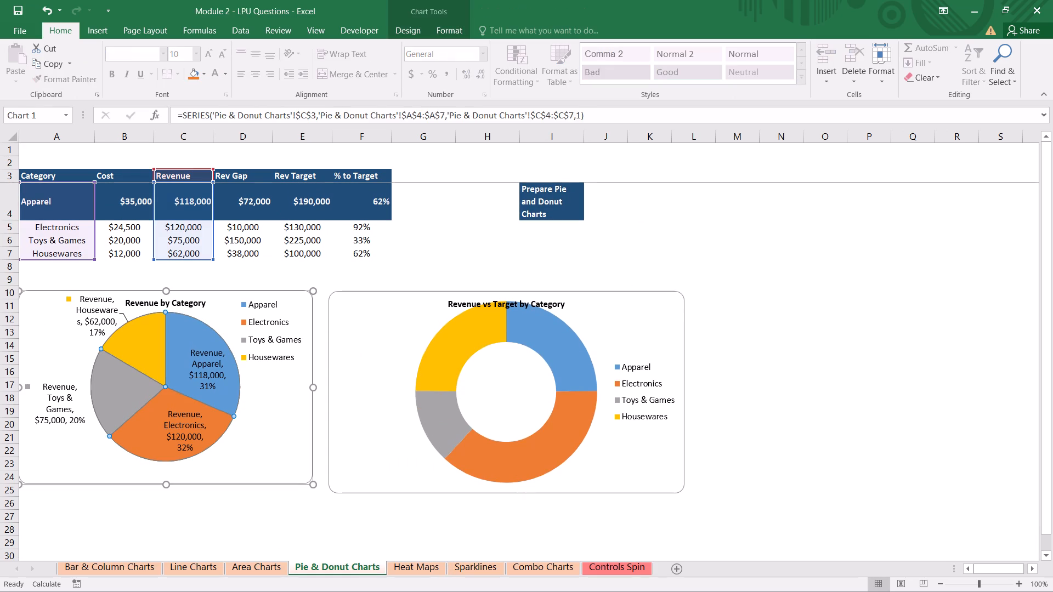
pyautogui.click(423, 25)
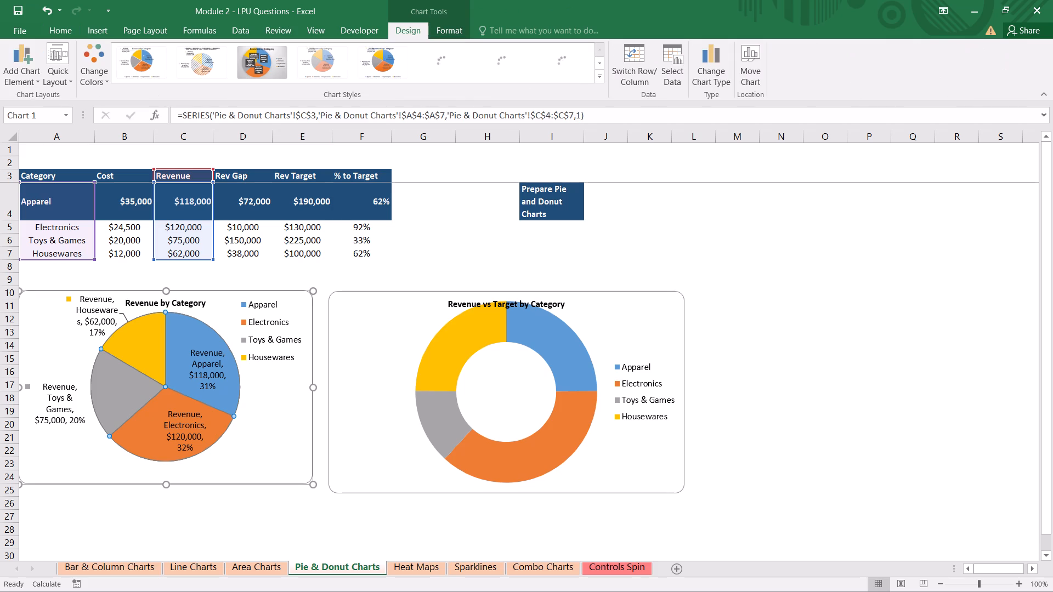
pyautogui.scroll(-1, 335, 356)
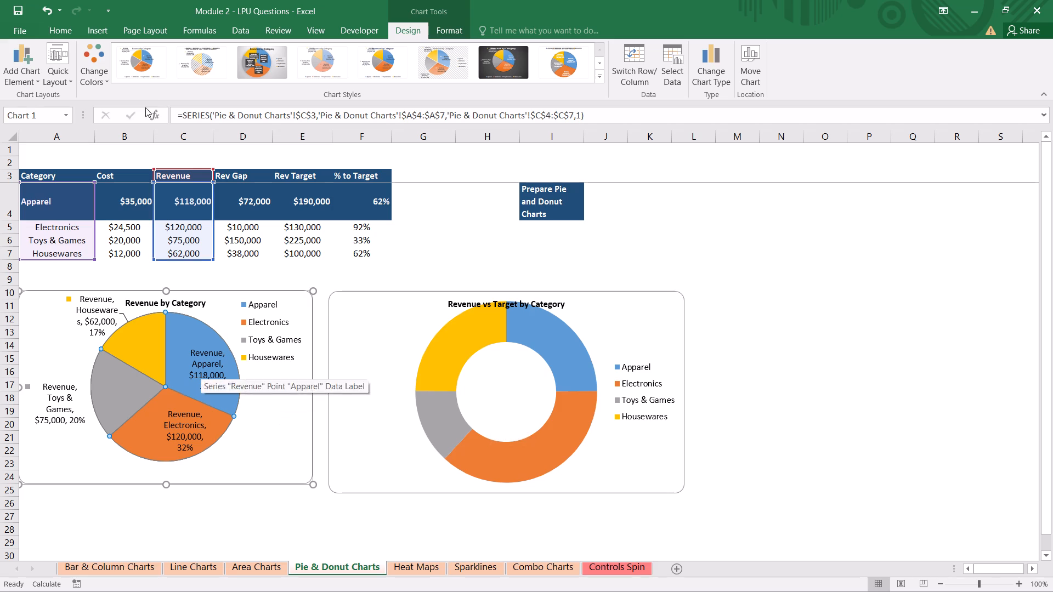
pyautogui.click(143, 67)
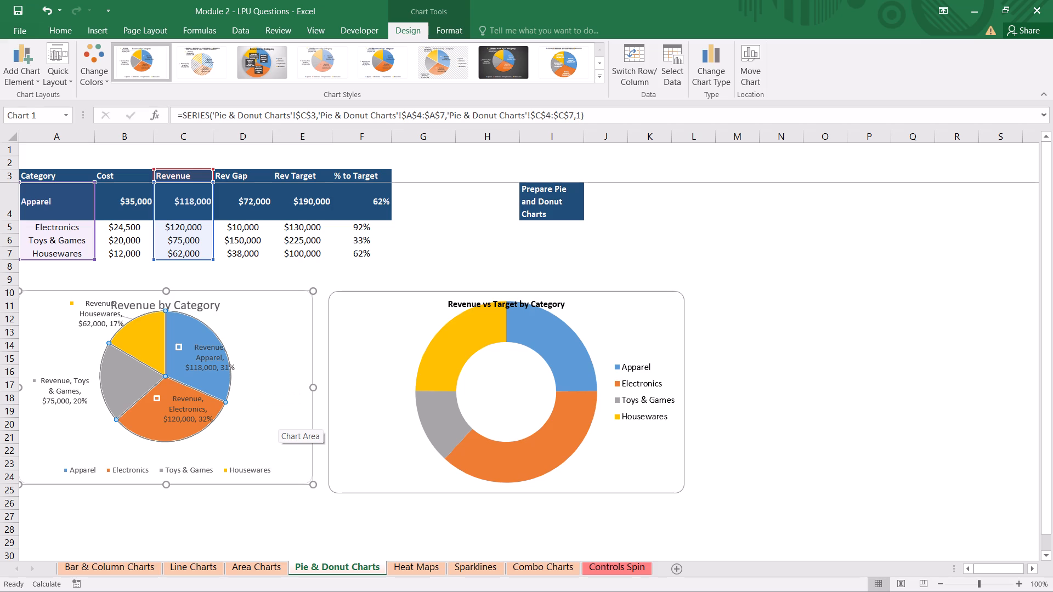
# Move the Revenue by Category title slightly right and up so it clears the Housewares data label.
pyautogui.click(252, 405)
pyautogui.click(247, 411)
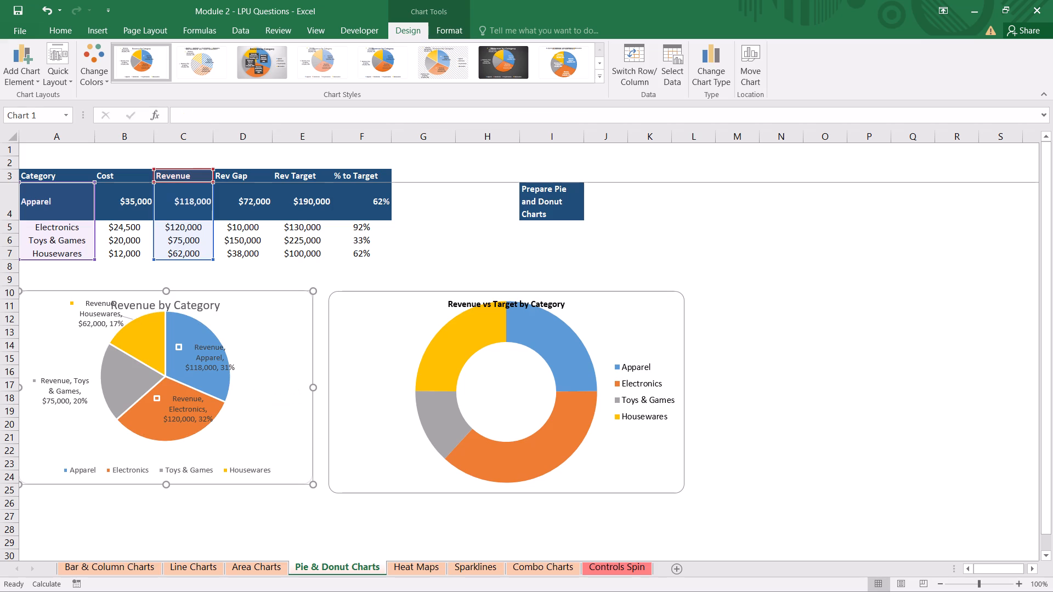
pyautogui.scroll(1, 240, 377)
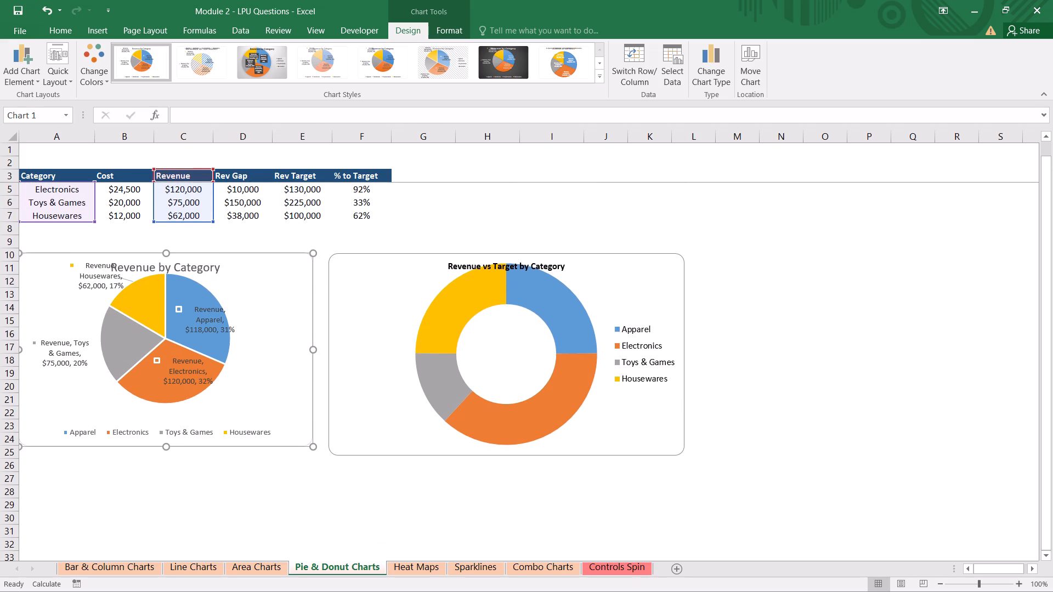
pyautogui.click(197, 270)
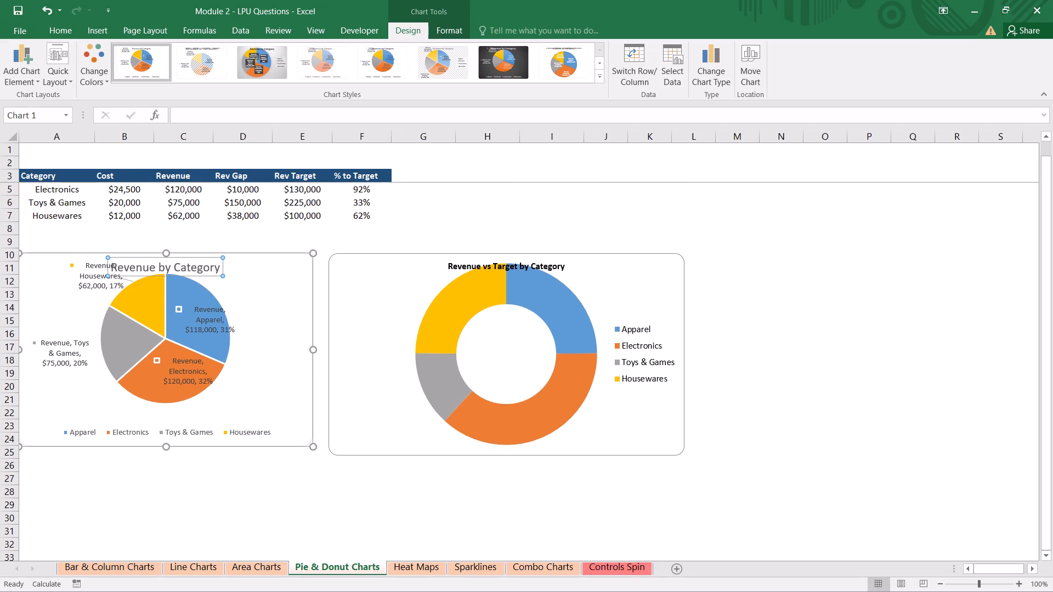
pyautogui.click(154, 263)
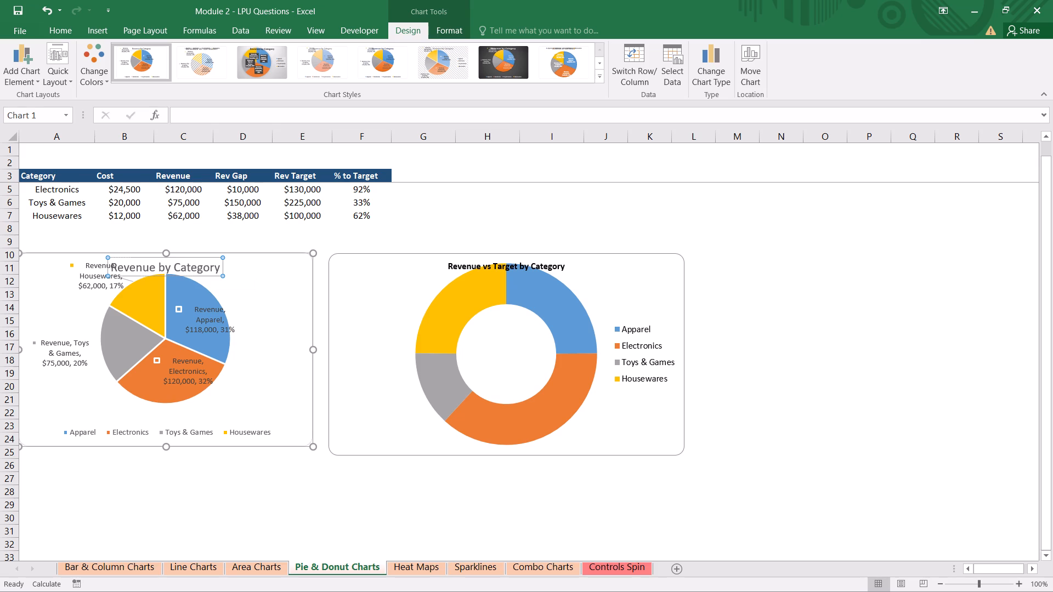
pyautogui.click(146, 259)
pyautogui.moveTo(141, 259); pyautogui.dragTo(168, 256)
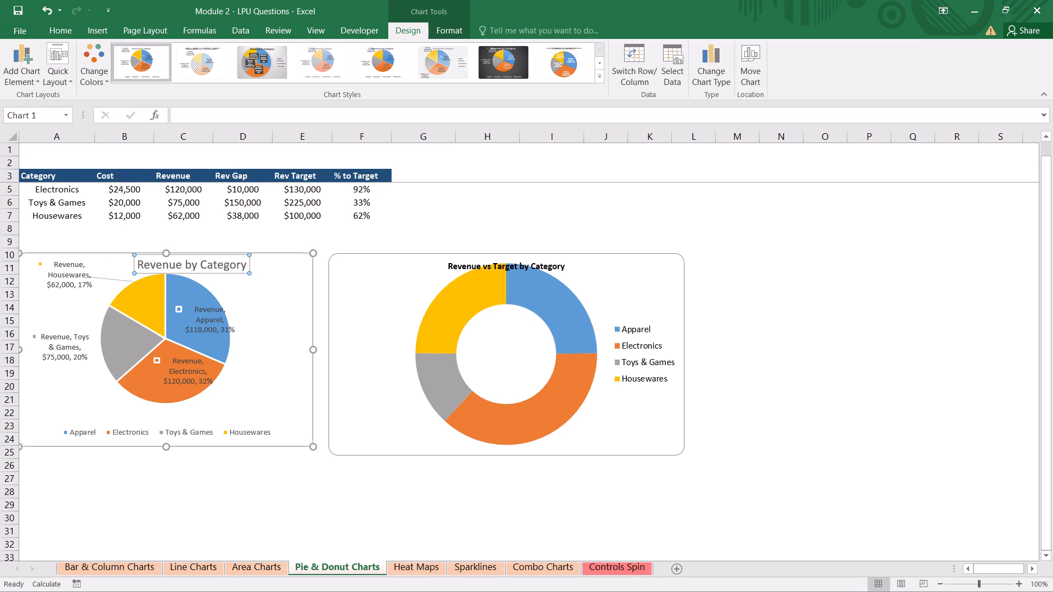
# Apply the third chart style, with grey gradient background and percentage labels, to the Revenue vs Target by Category donut chart.
pyautogui.click(469, 313)
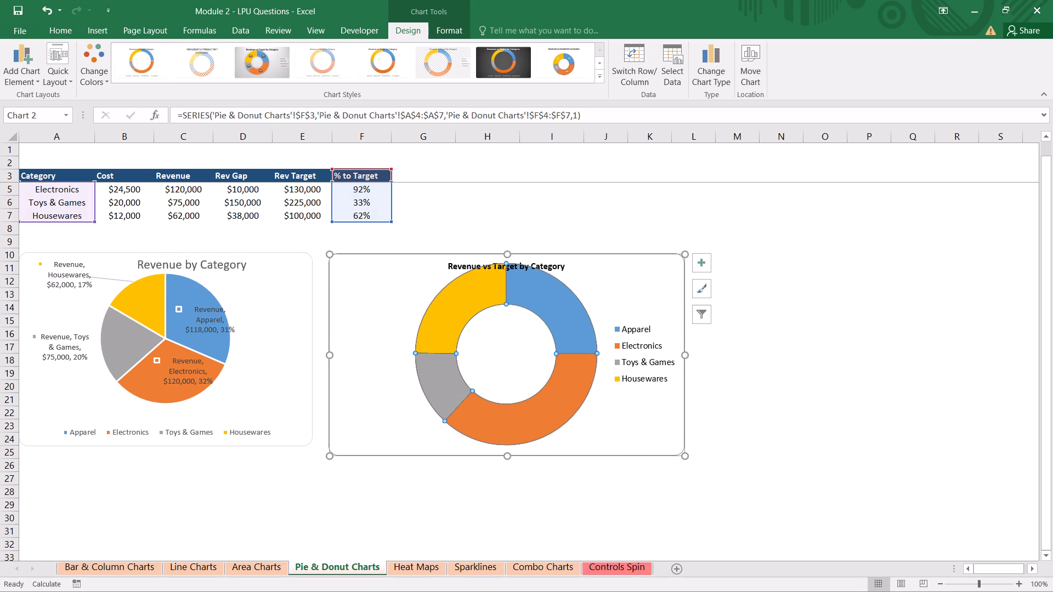
pyautogui.click(262, 69)
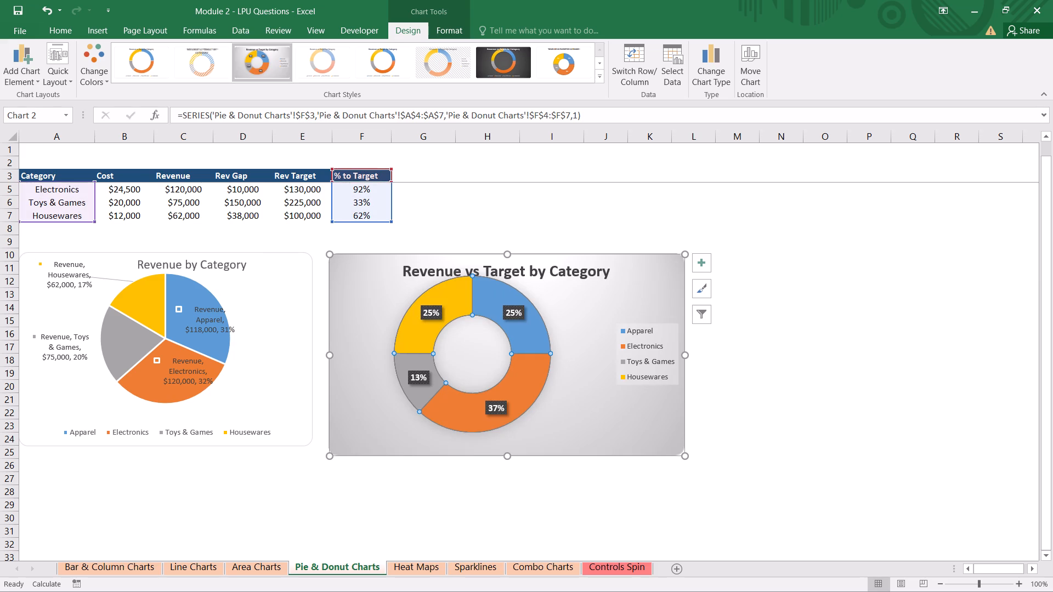
# Move the donut chart's plot area down and slightly right so the ring sits clear of the chart title.
pyautogui.click(479, 337)
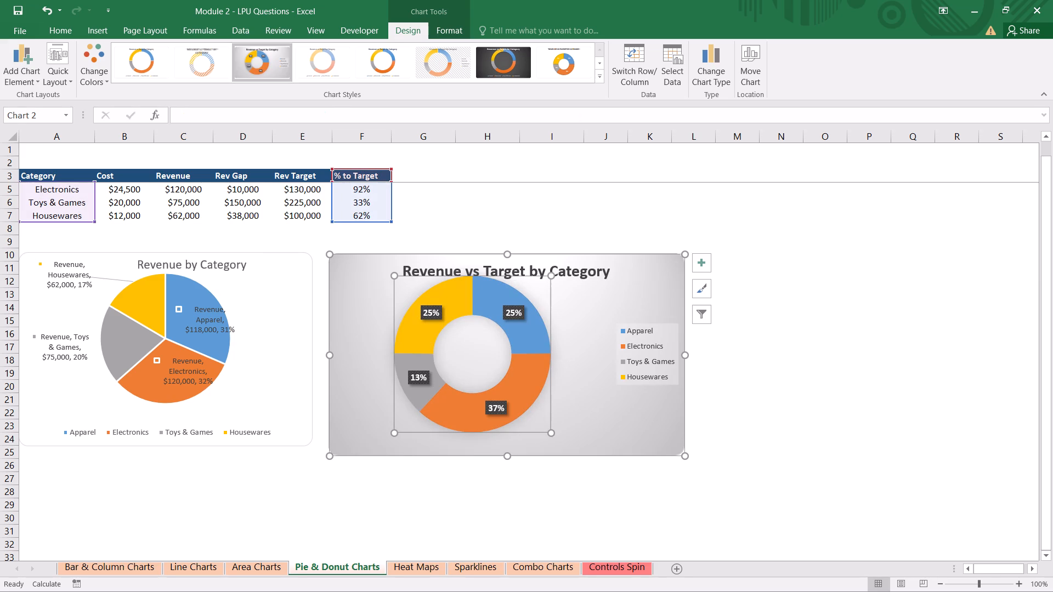
pyautogui.moveTo(476, 337); pyautogui.dragTo(478, 360)
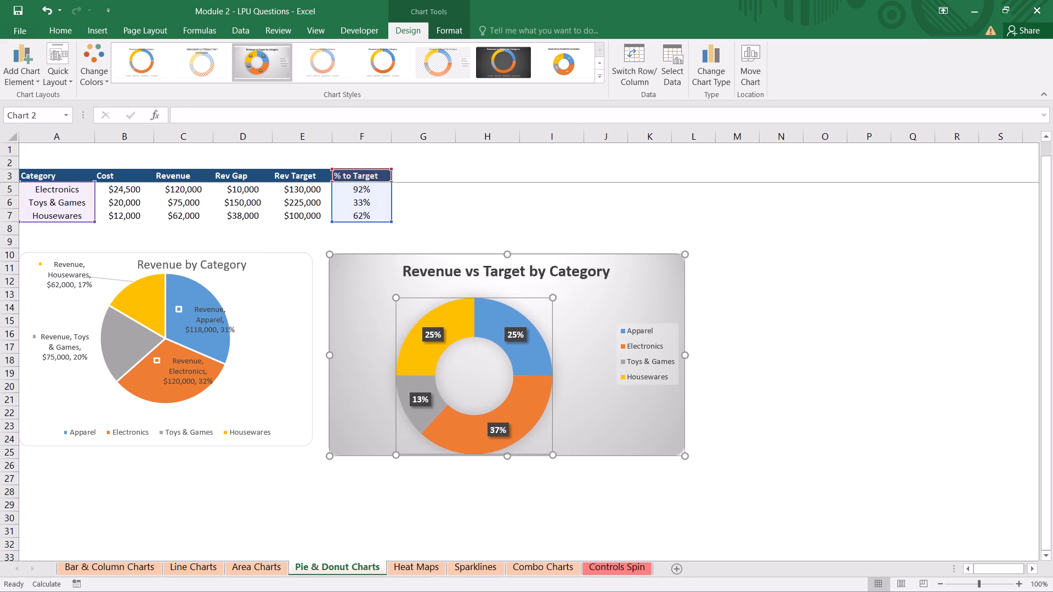
pyautogui.moveTo(474, 359); pyautogui.dragTo(482, 351)
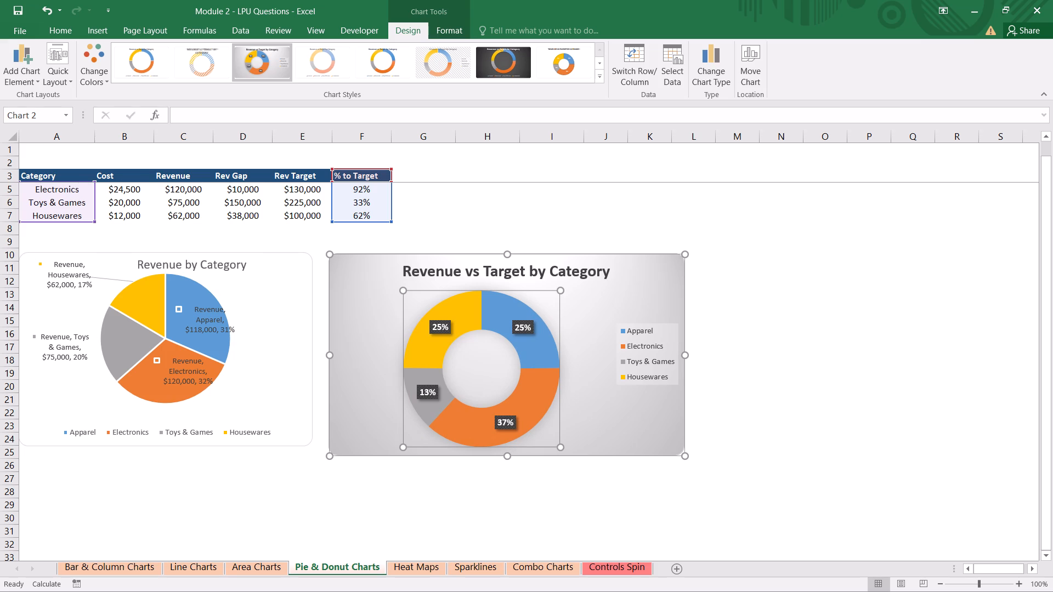
pyautogui.click(553, 215)
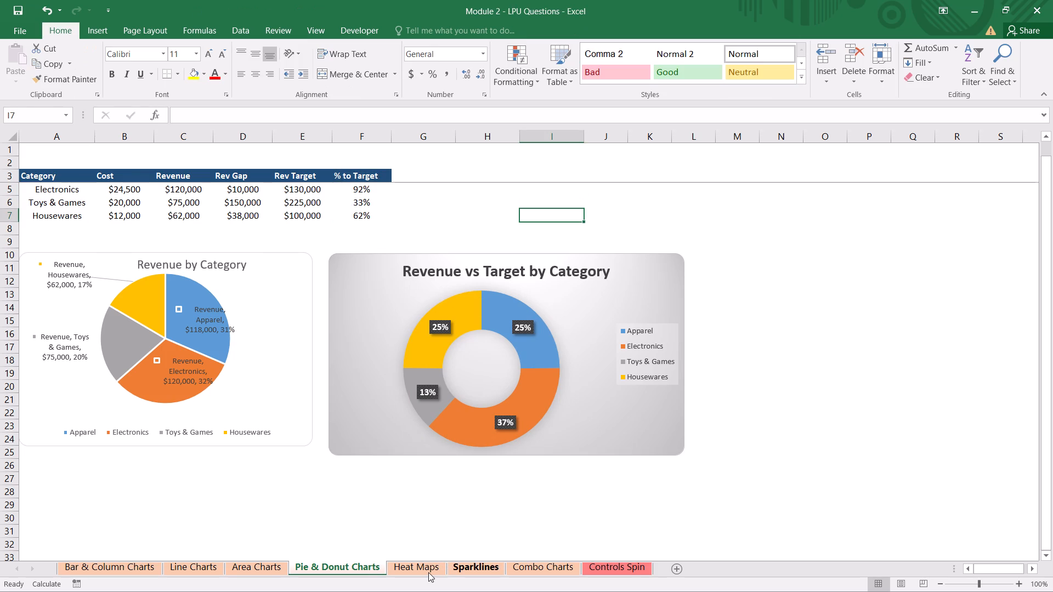
# Open the Heat Maps sheet and save the workbook.
pyautogui.click(428, 572)
pyautogui.scroll(1, 301, 380)
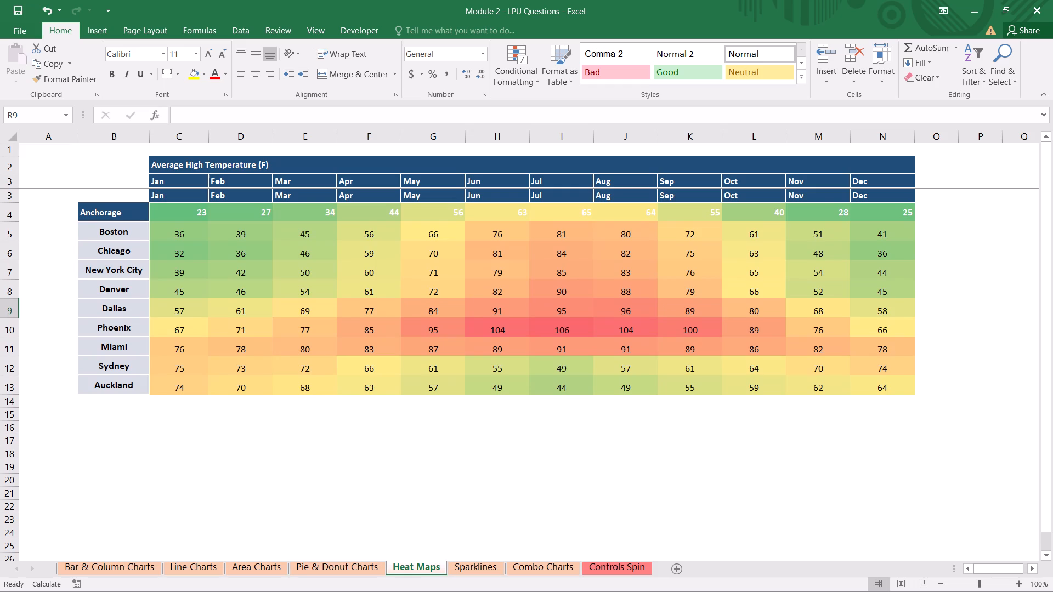
pyautogui.hotkey('ctrl', 's')
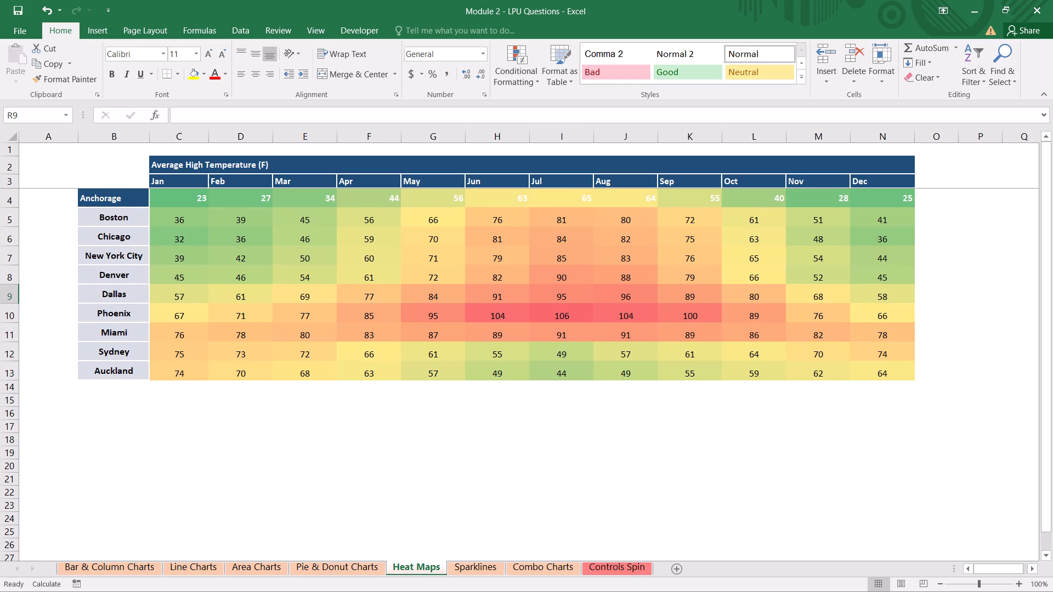
# On the Sparklines sheet, fill the merged Average High Temperature (F) title cell in row 2 with white.
pyautogui.click(490, 572)
pyautogui.click(712, 253)
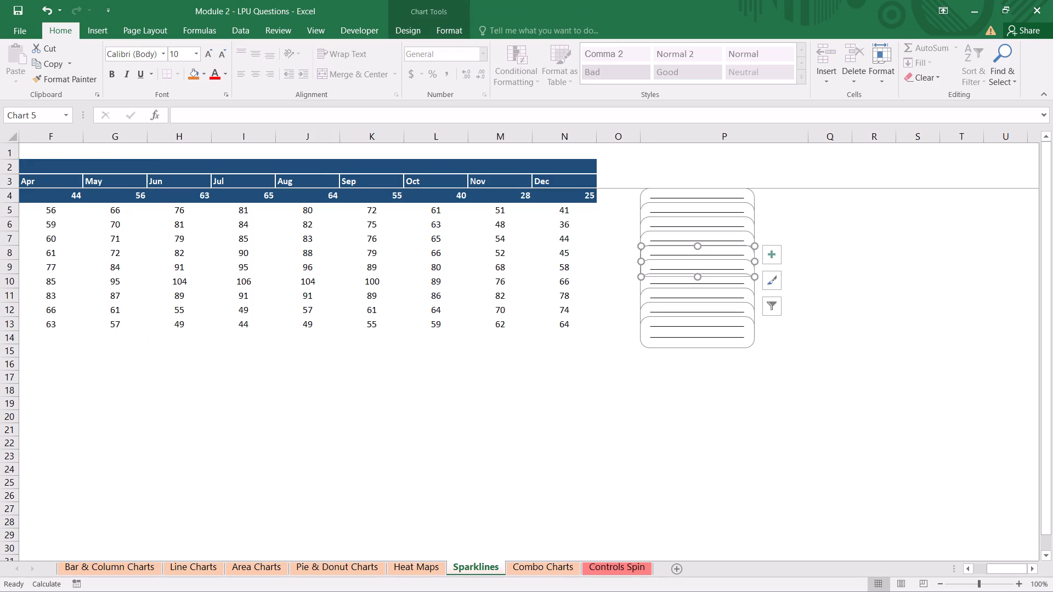
pyautogui.click(700, 201)
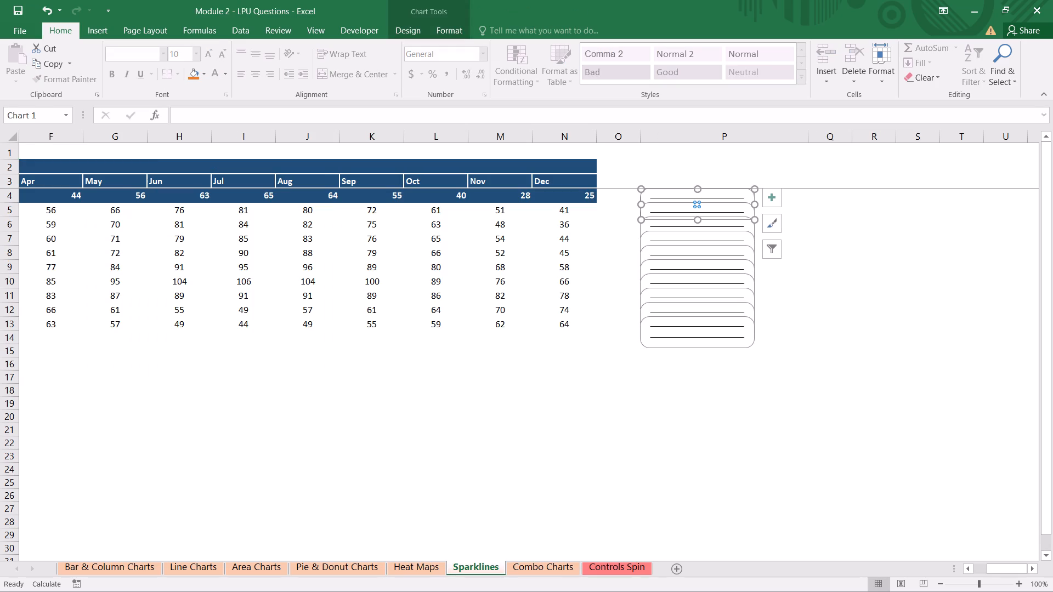
pyautogui.click(39, 180)
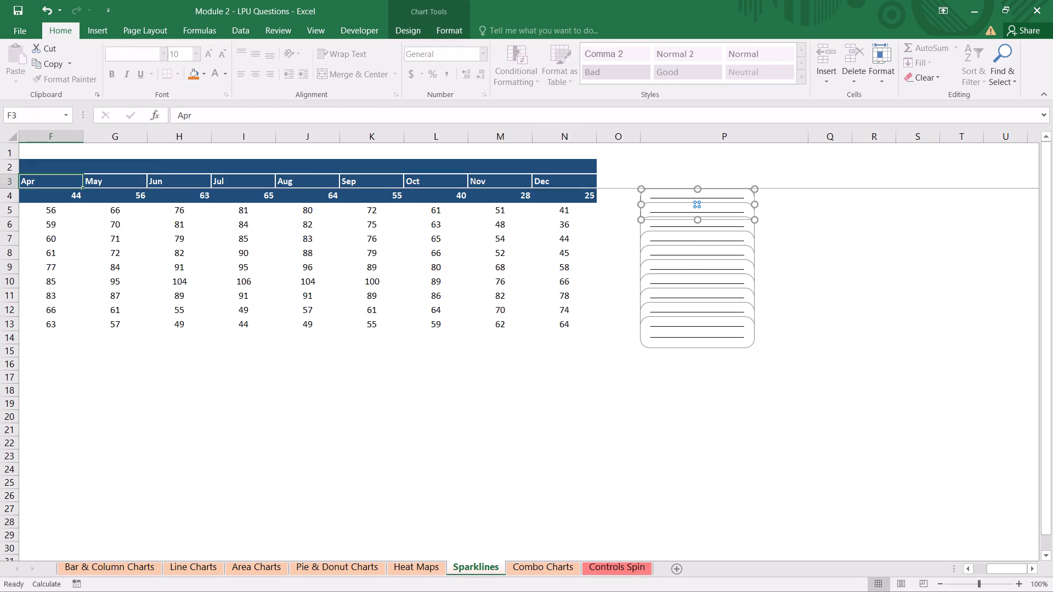
pyautogui.click(183, 409)
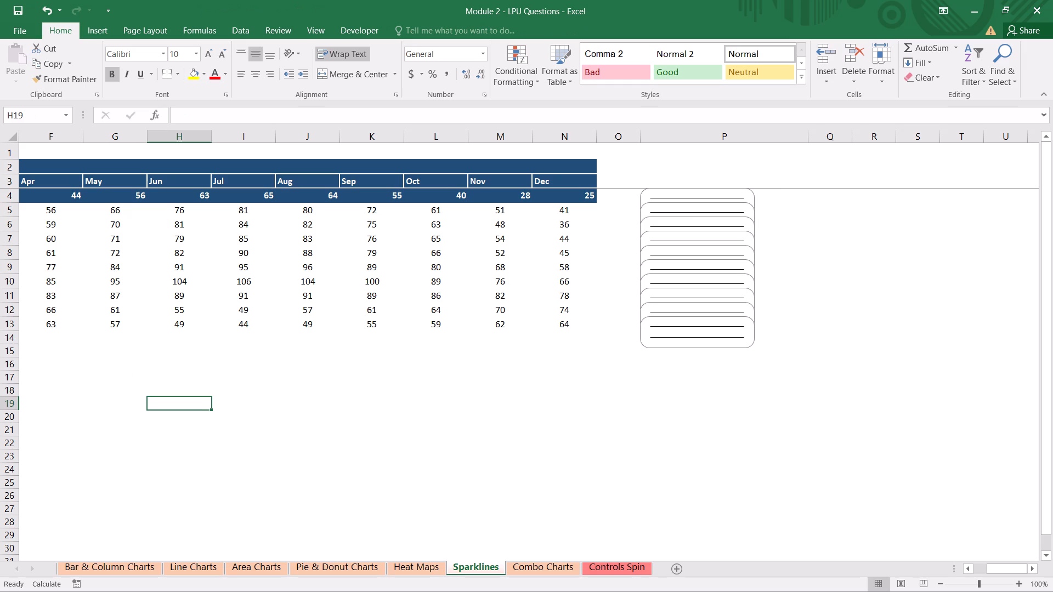
pyautogui.click(282, 166)
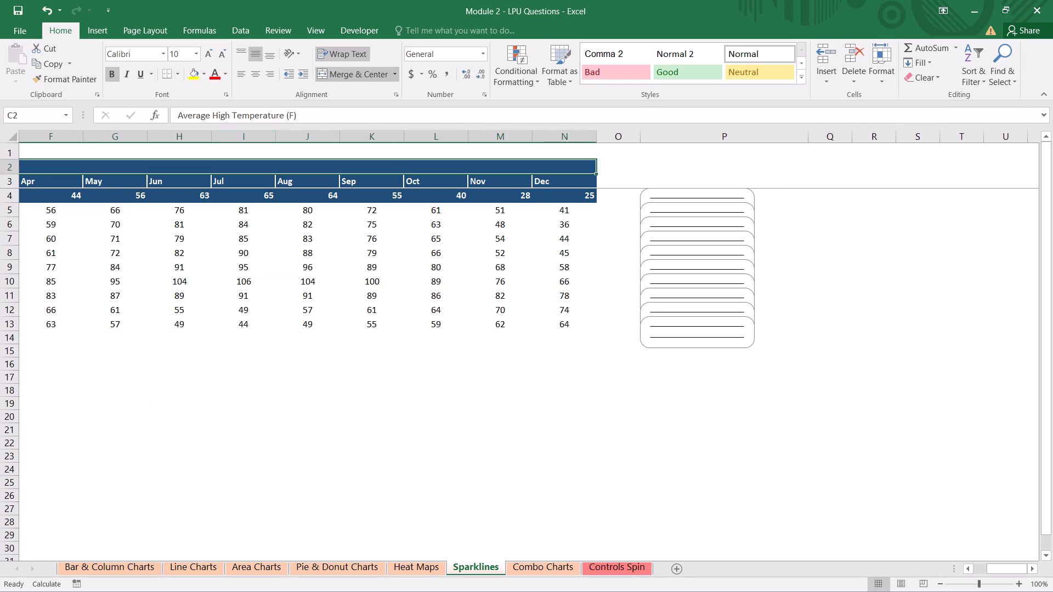
pyautogui.click(203, 75)
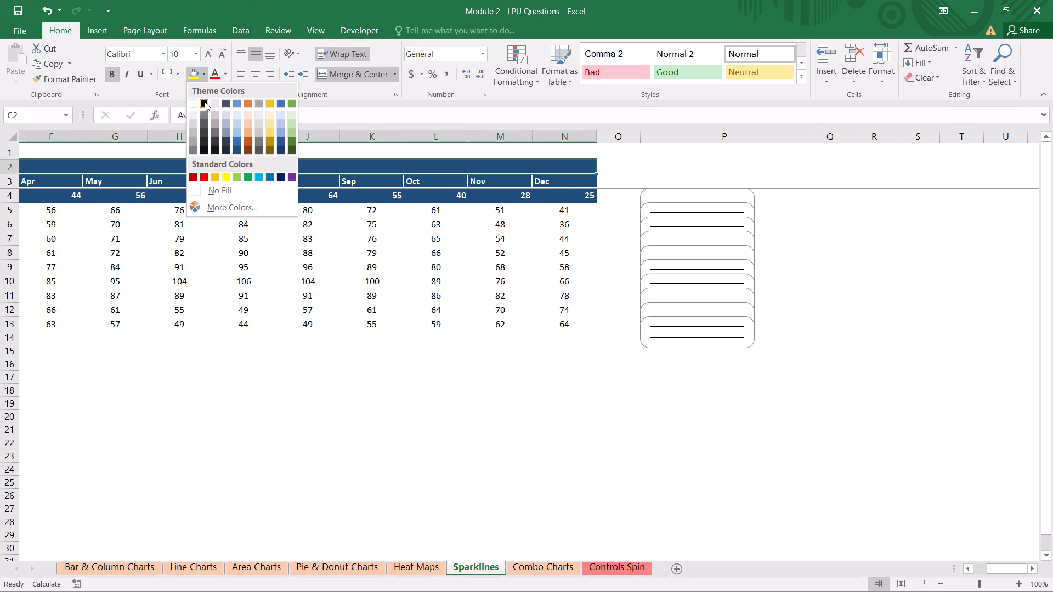
pyautogui.click(186, 103)
pyautogui.click(190, 103)
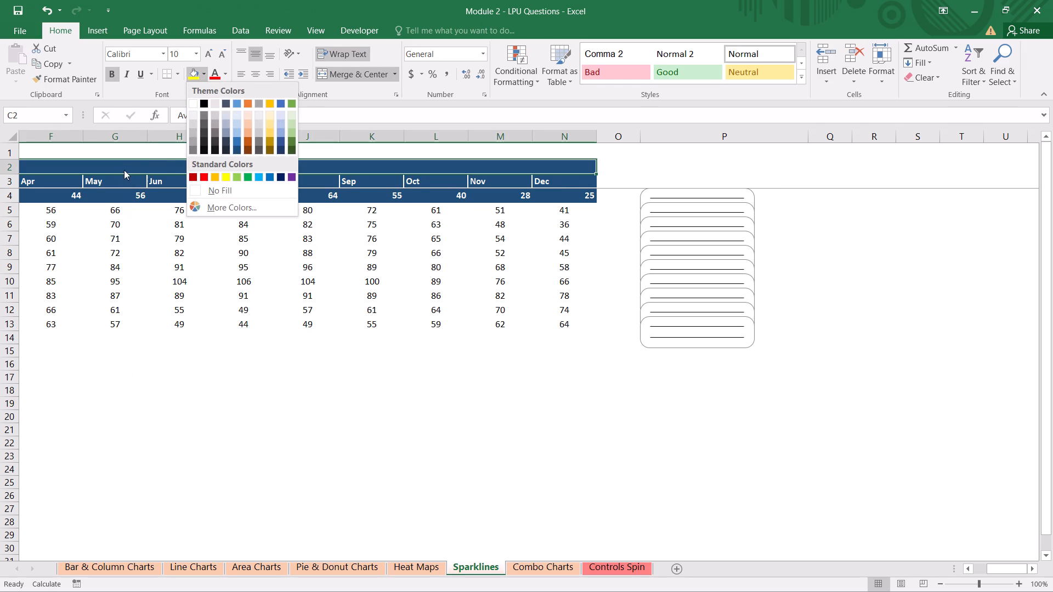
pyautogui.click(135, 163)
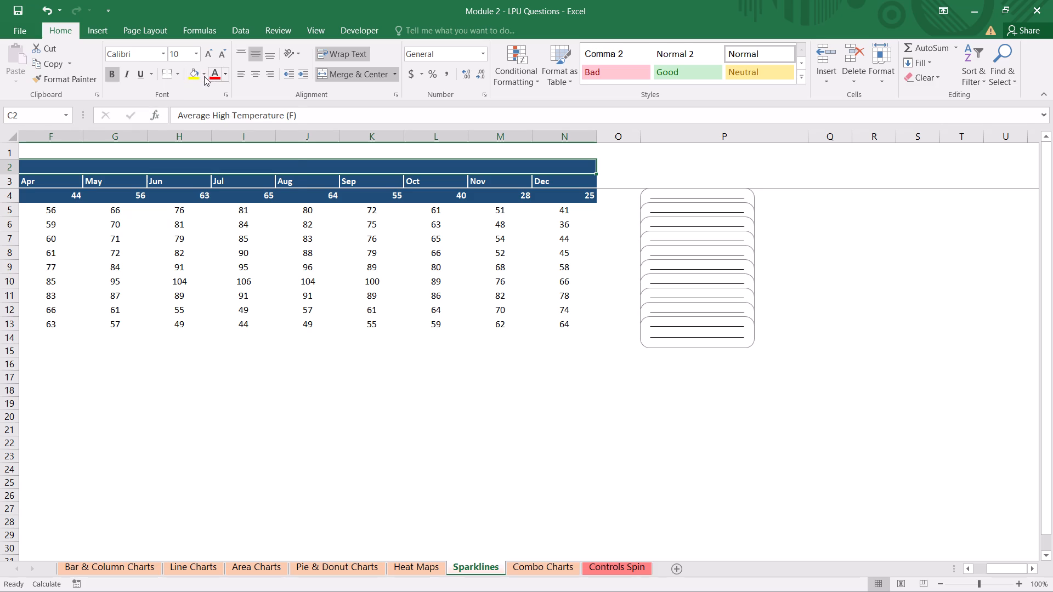
pyautogui.click(203, 76)
pyautogui.click(195, 102)
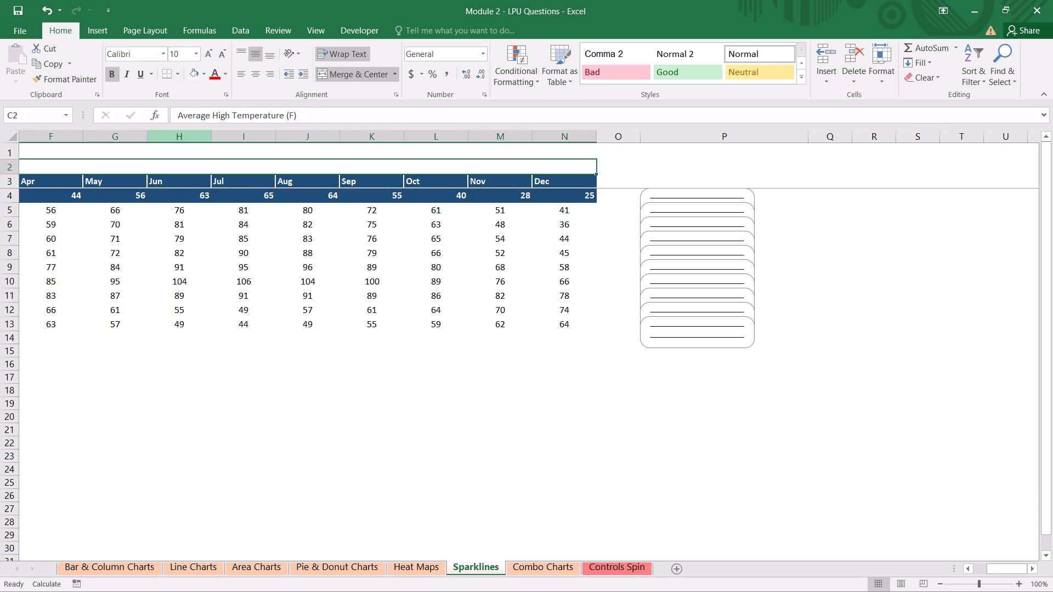
# On the Sparklines sheet, give the Apr to Dec cells in rows 3 and 4 (F3:N4) a white fill and black text.
pyautogui.click(144, 186)
pyautogui.moveTo(69, 181); pyautogui.dragTo(342, 215)
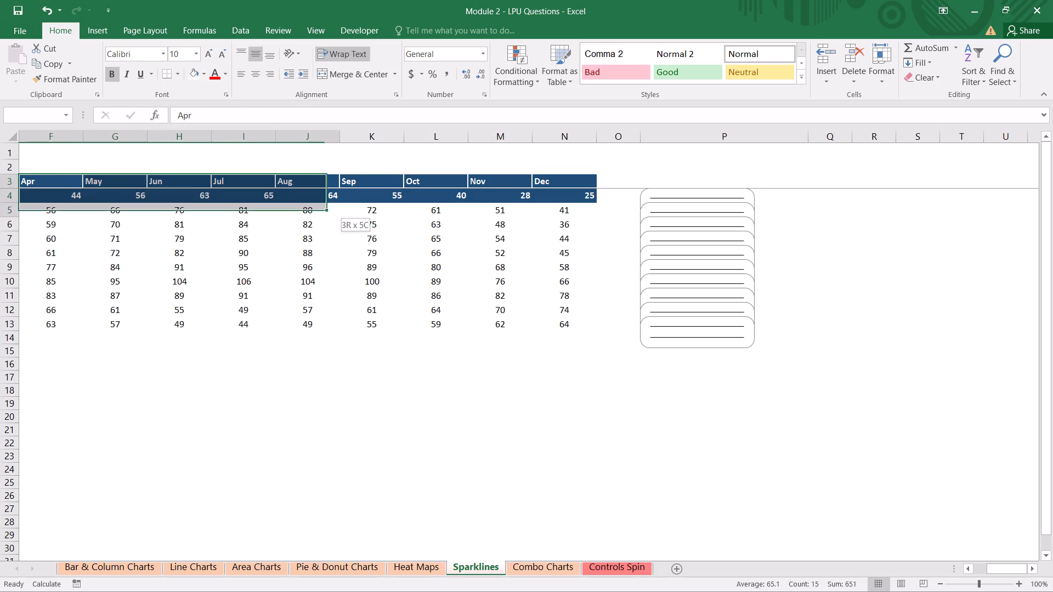
pyautogui.moveTo(342, 215); pyautogui.dragTo(600, 195)
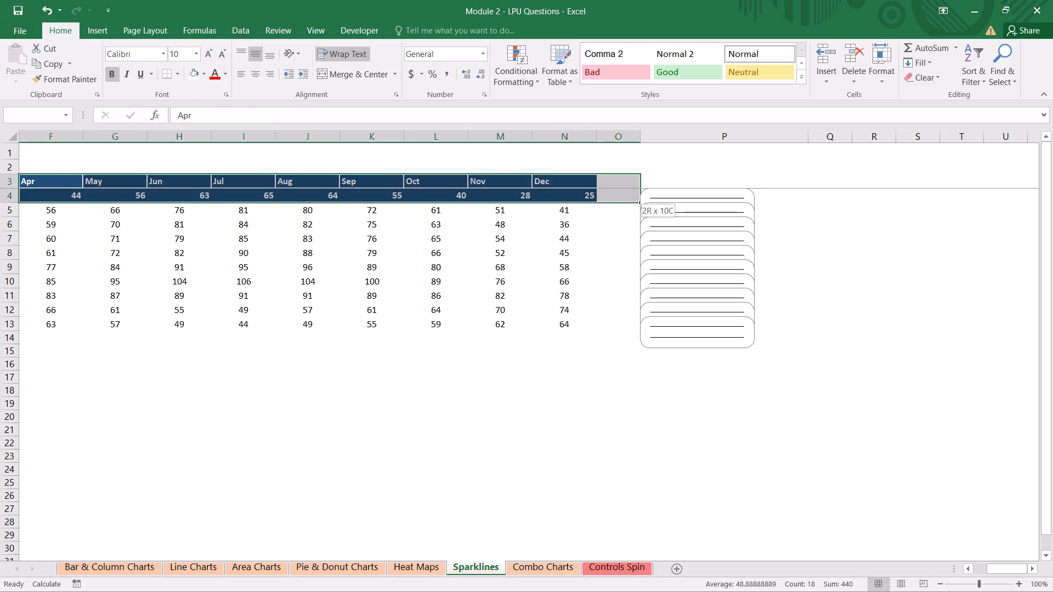
pyautogui.moveTo(600, 195); pyautogui.dragTo(576, 192)
pyautogui.click(195, 75)
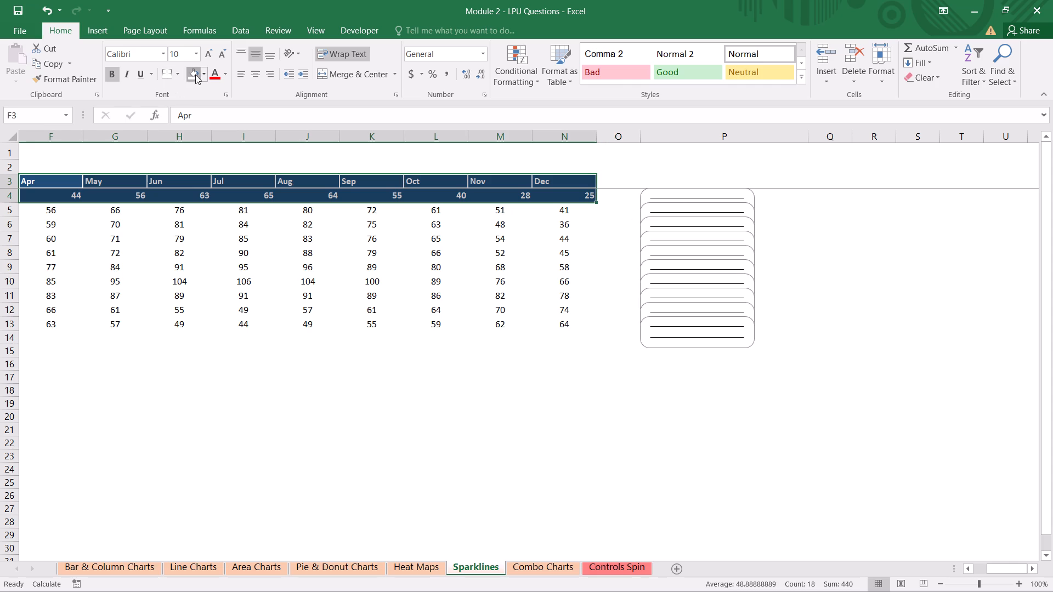
pyautogui.click(223, 76)
pyautogui.click(216, 94)
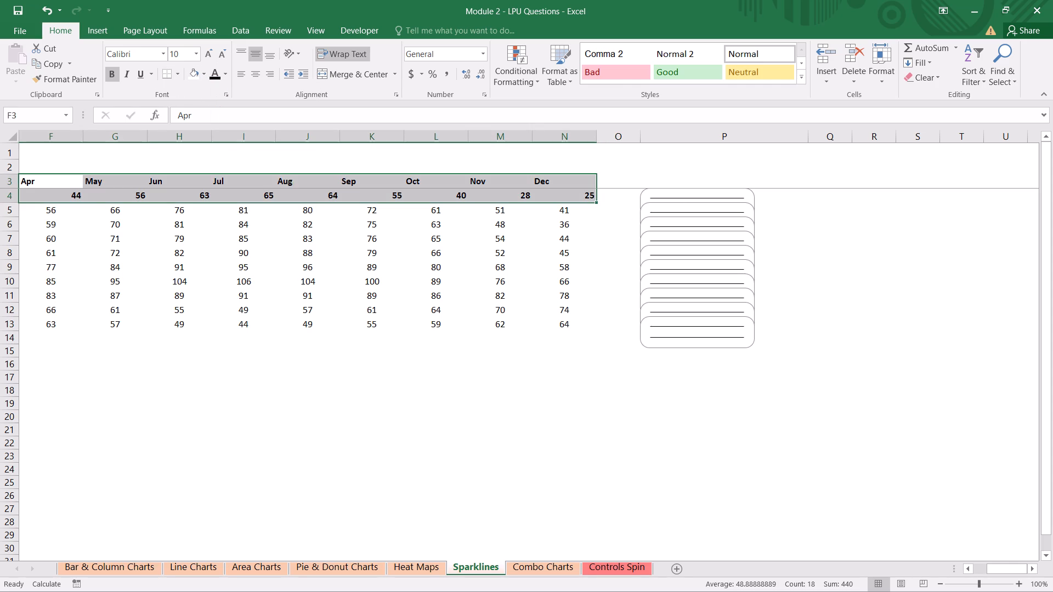
pyautogui.click(277, 415)
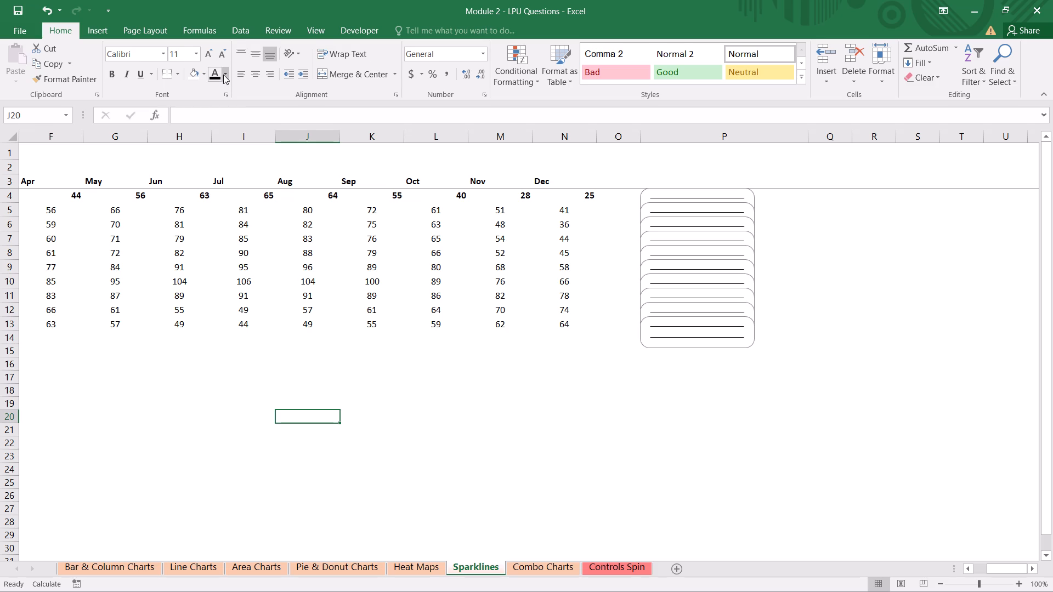
# Remove bold from the row 4 temperatures in F4:N4 and centre them horizontally.
pyautogui.click(67, 202)
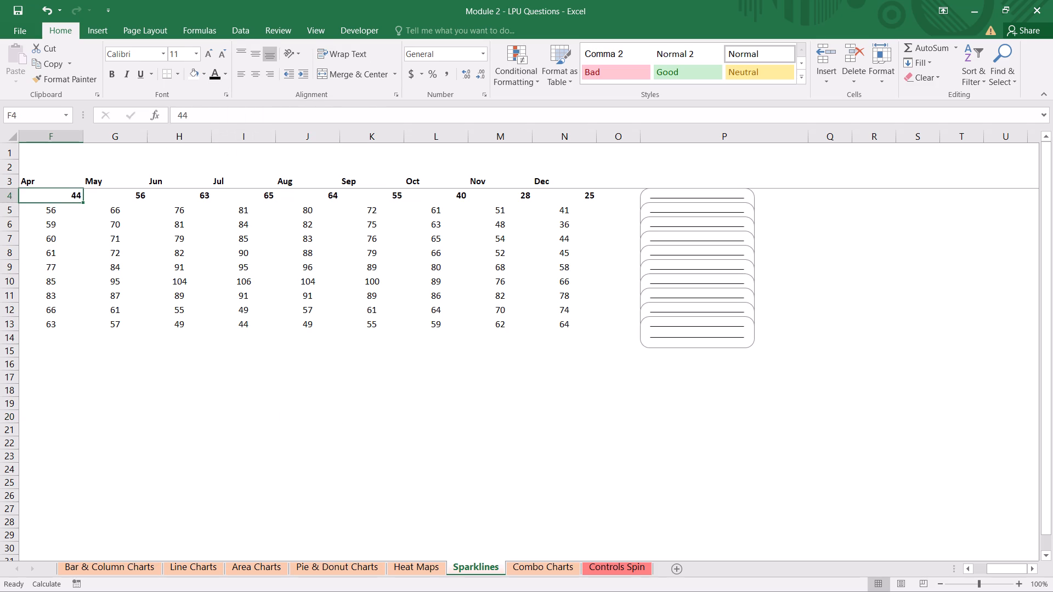
pyautogui.doubleClick(69, 197)
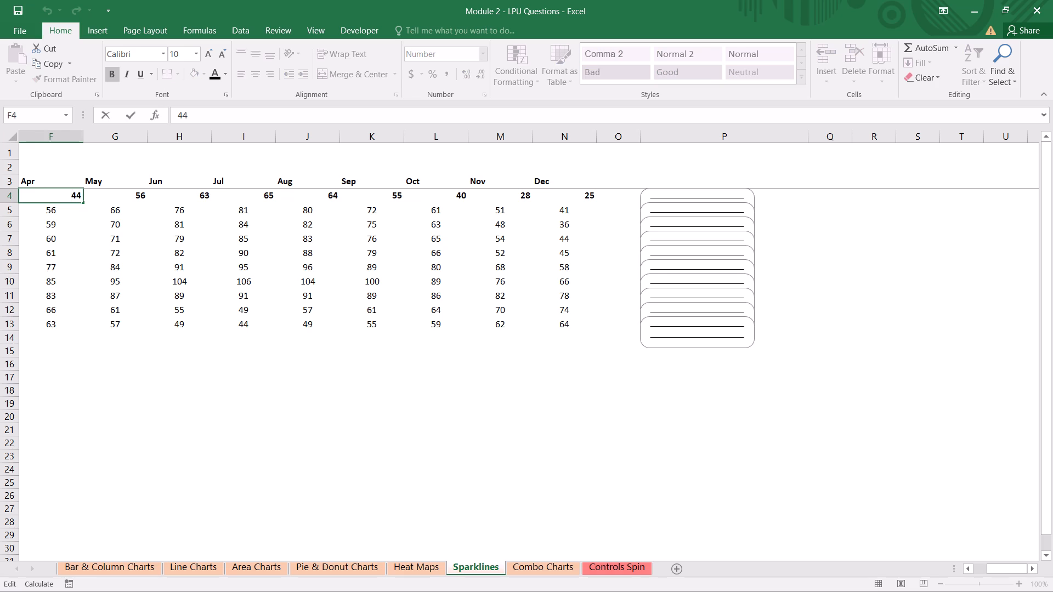
pyautogui.click(60, 196)
pyautogui.click(72, 230)
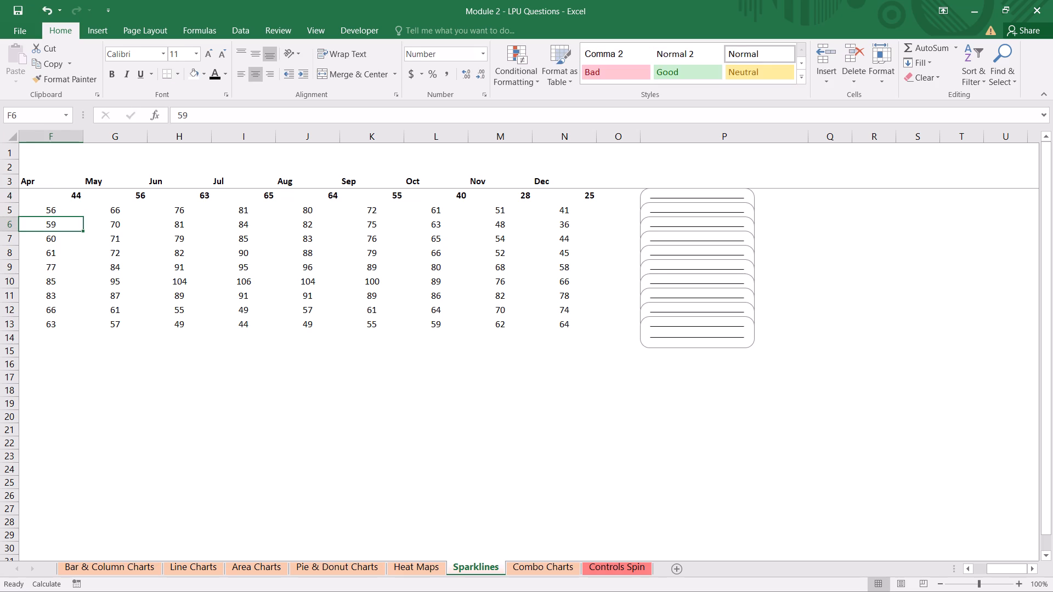
pyautogui.click(60, 195)
pyautogui.moveTo(71, 195); pyautogui.dragTo(514, 200)
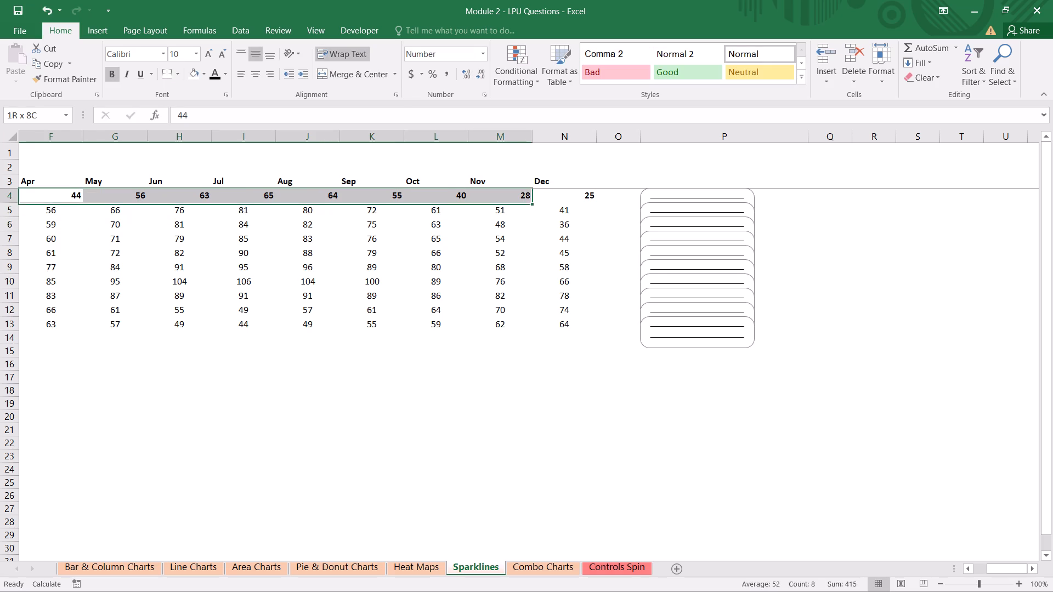
pyautogui.moveTo(514, 200); pyautogui.dragTo(549, 202)
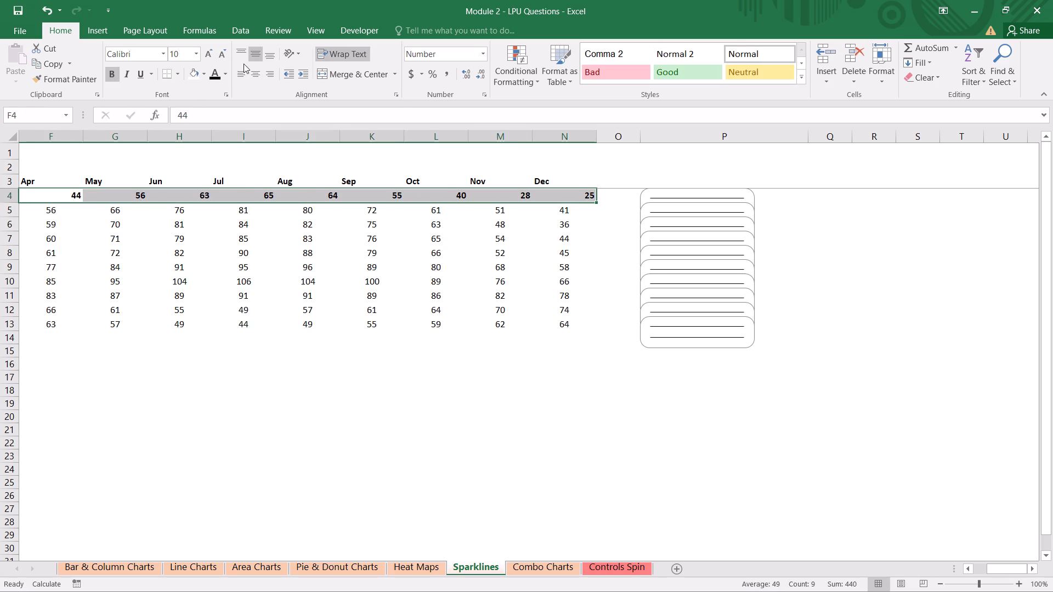
pyautogui.click(116, 76)
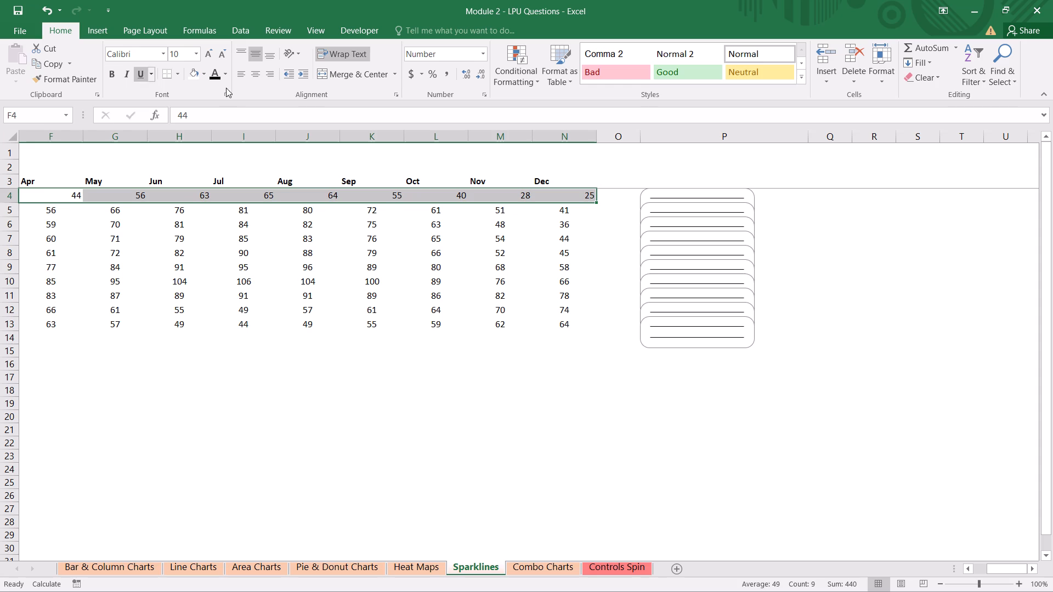
pyautogui.click(240, 78)
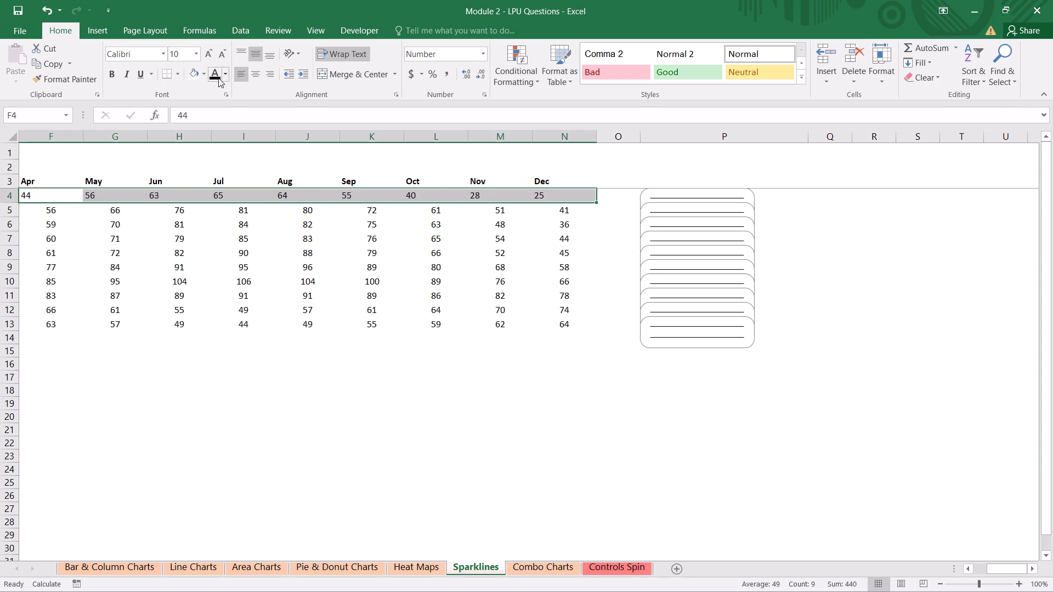
pyautogui.click(260, 77)
pyautogui.click(355, 477)
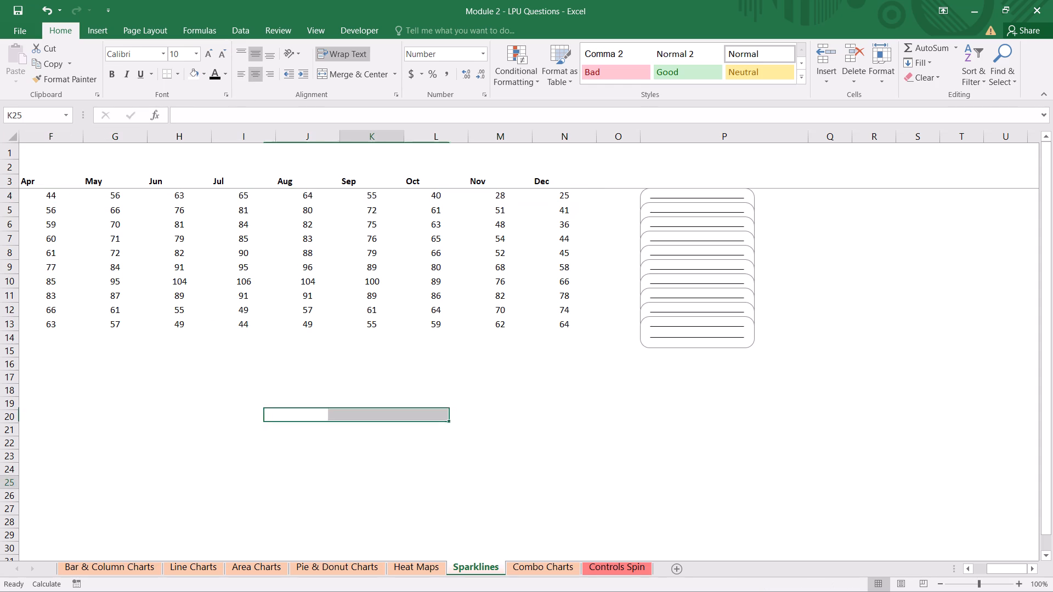
# Save the workbook and open the Combo Charts sheet.
pyautogui.click(497, 436)
pyautogui.press('Left')
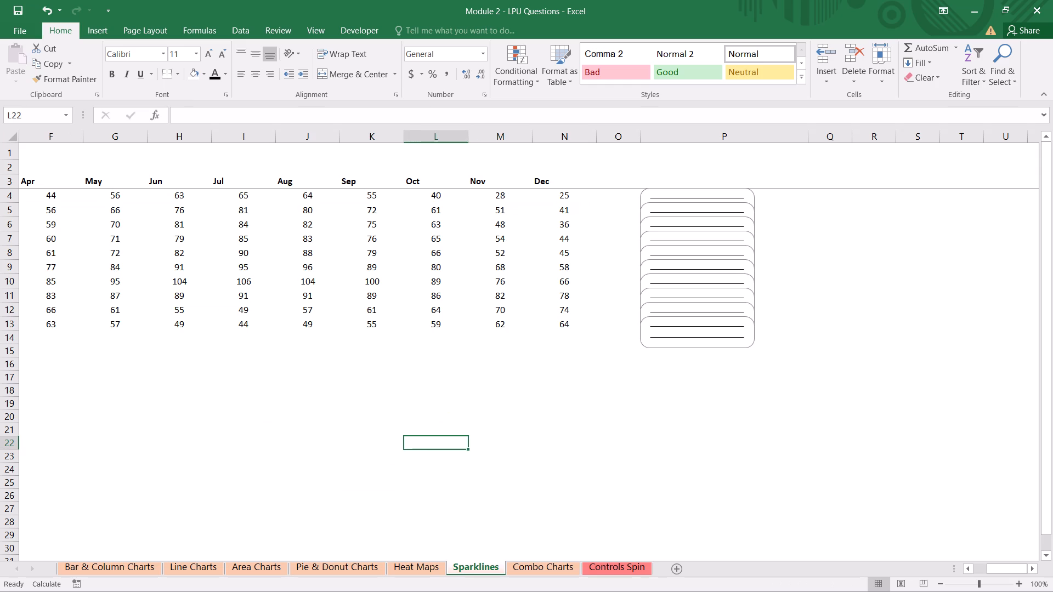
pyautogui.hotkey('ctrl', 's')
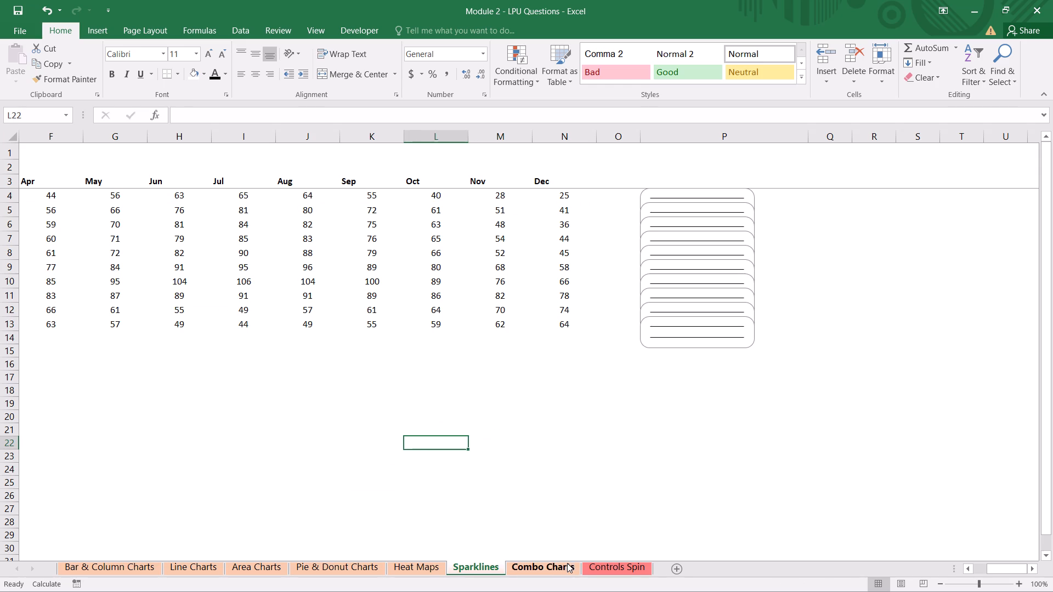
pyautogui.click(561, 563)
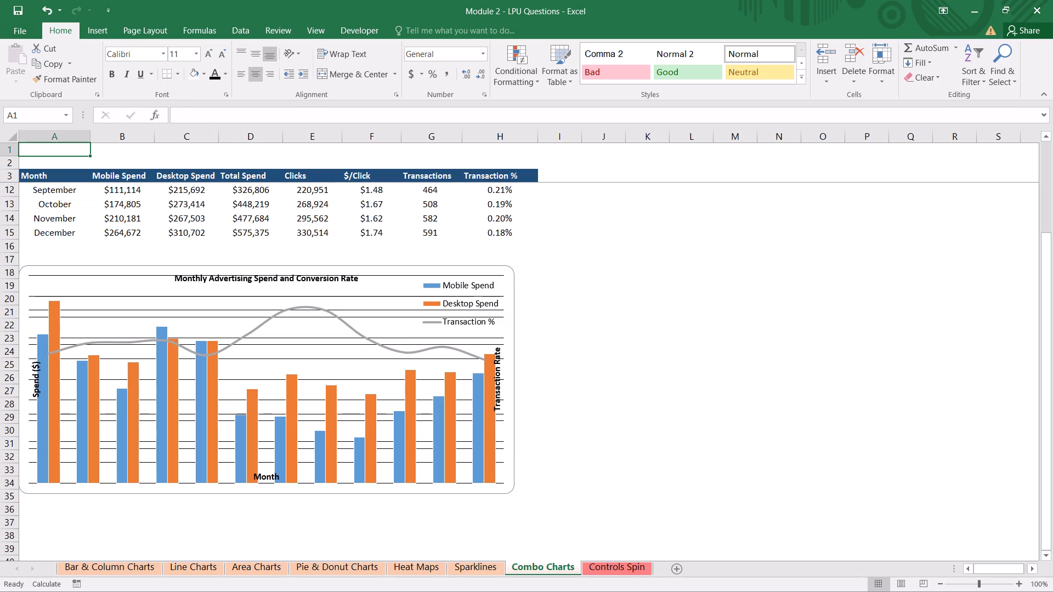
# Give the table's header row and January row (A3:H4) a white fill and black text.
pyautogui.moveTo(74, 177); pyautogui.dragTo(471, 201)
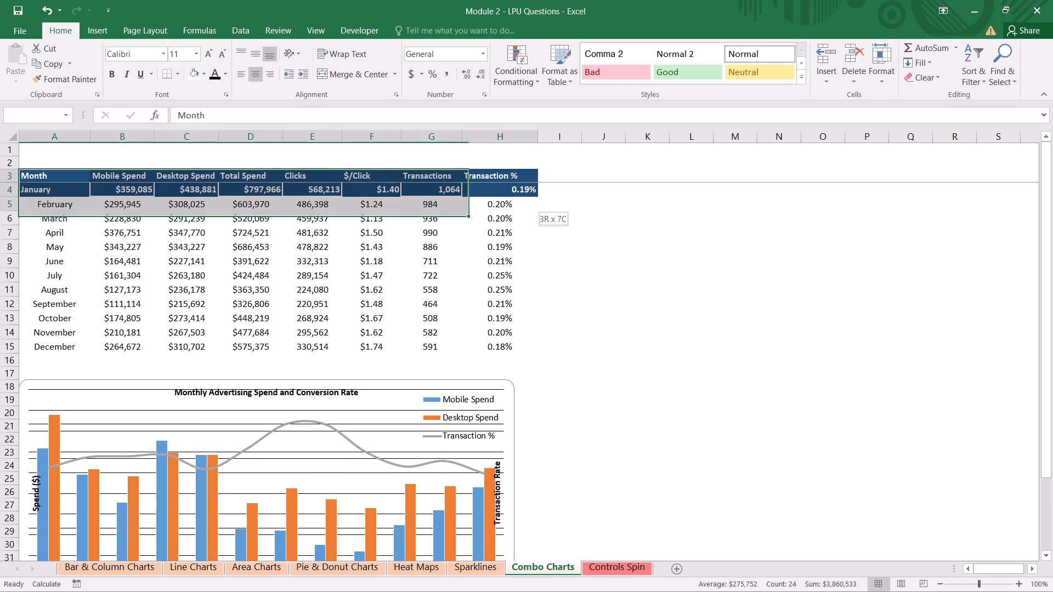
pyautogui.moveTo(471, 201); pyautogui.dragTo(507, 186)
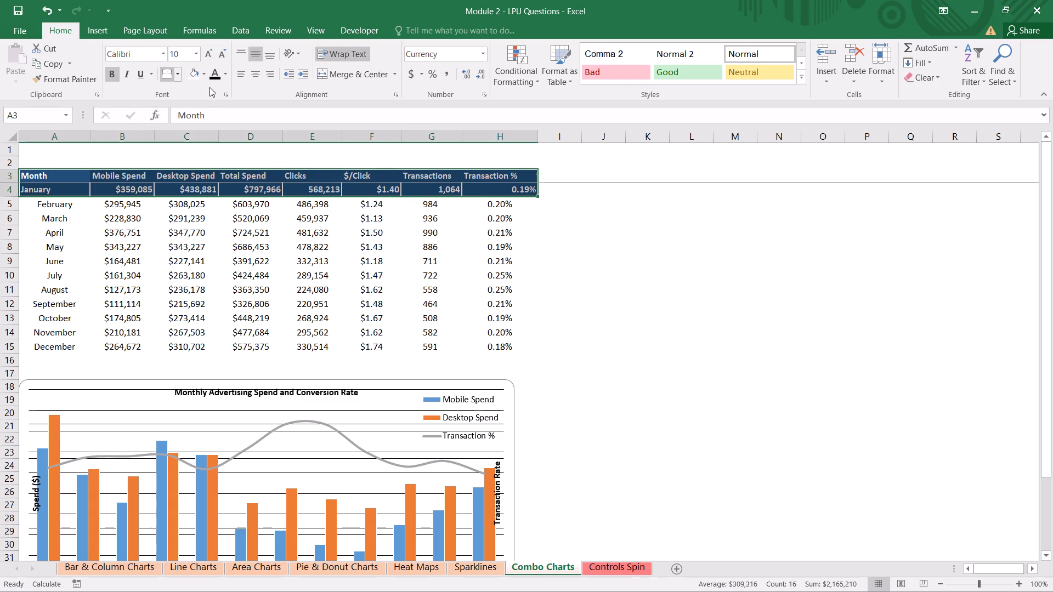
pyautogui.click(192, 72)
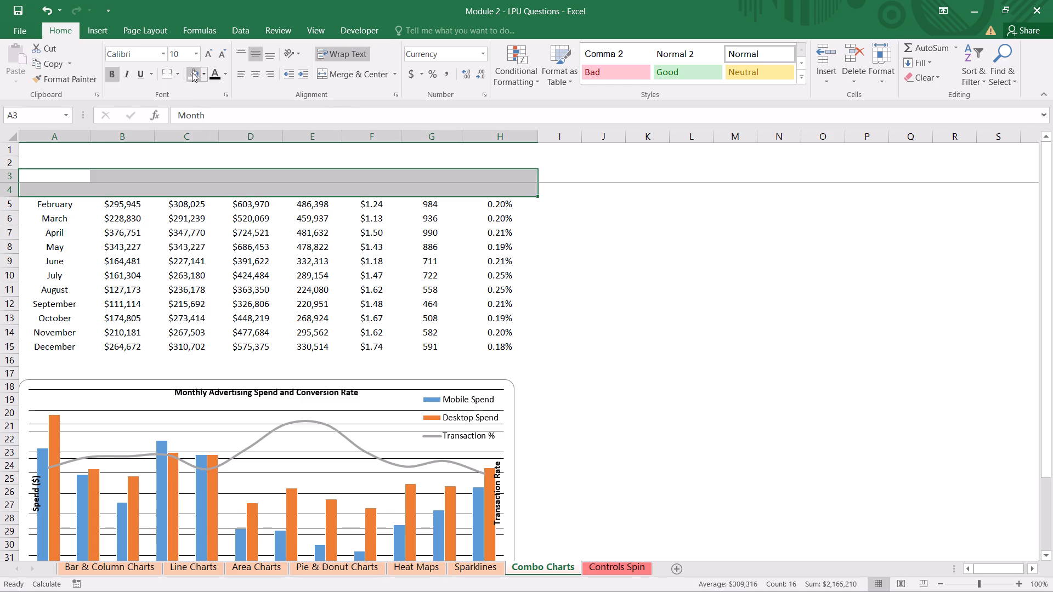
pyautogui.click(214, 78)
pyautogui.click(535, 266)
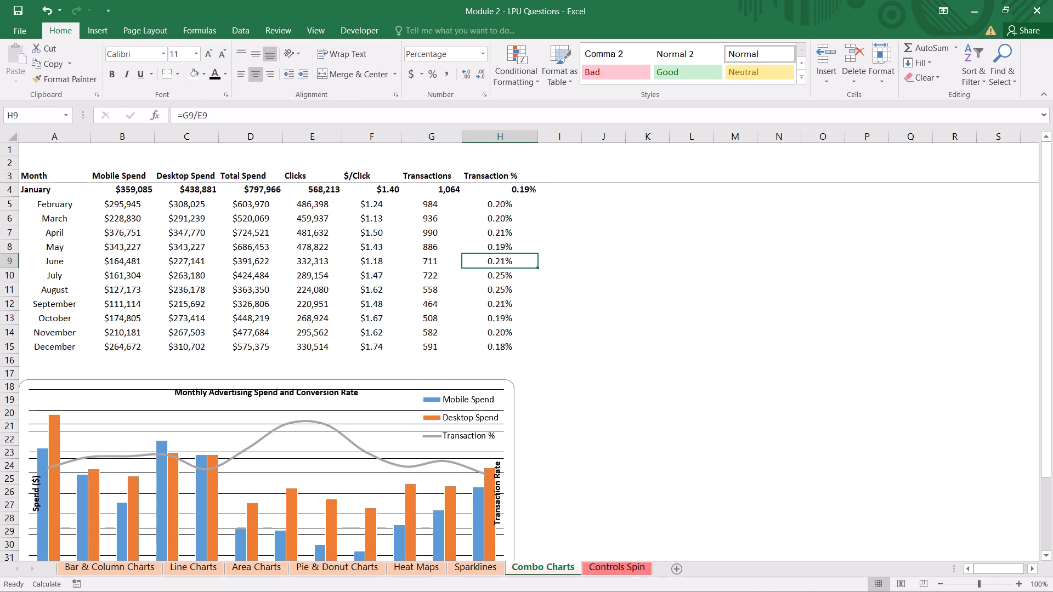
# Centre the January row's cells (A4:H4) horizontally.
pyautogui.click(129, 189)
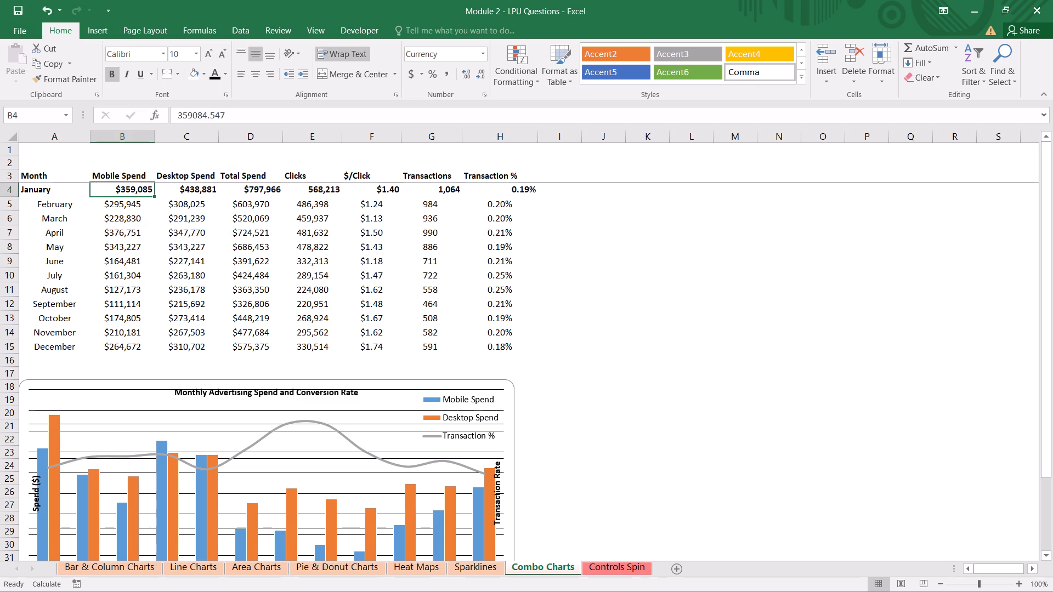
pyautogui.click(42, 188)
pyautogui.moveTo(42, 188); pyautogui.dragTo(499, 191)
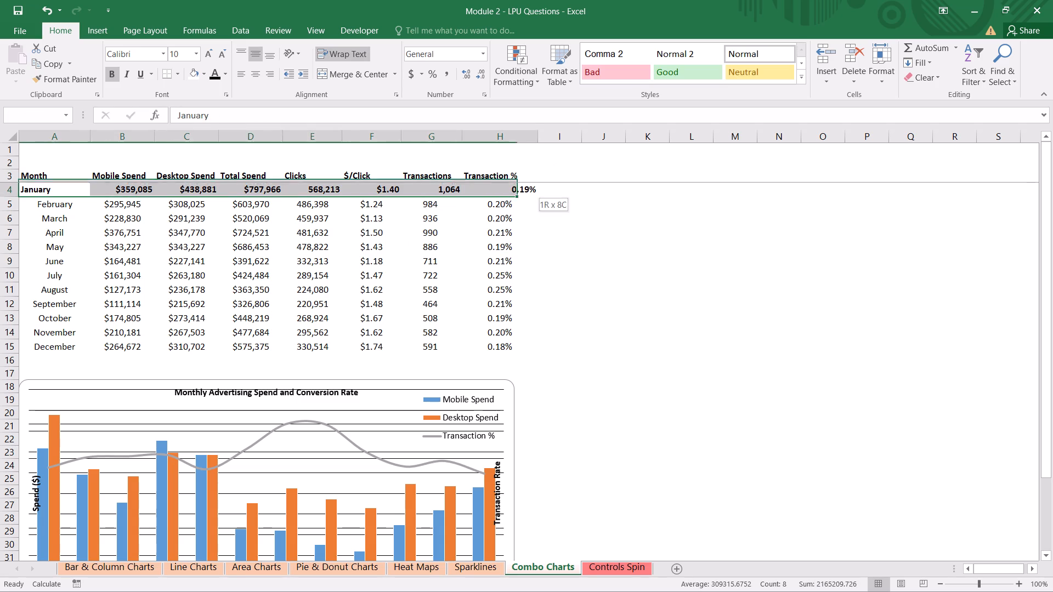
pyautogui.moveTo(499, 191); pyautogui.dragTo(505, 192)
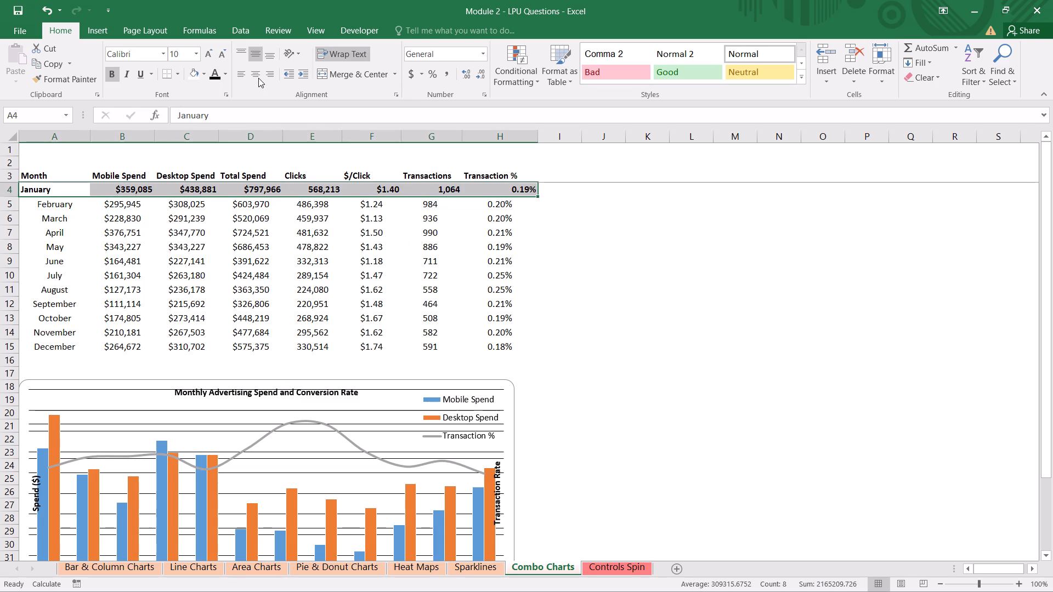
pyautogui.click(258, 78)
pyautogui.click(579, 320)
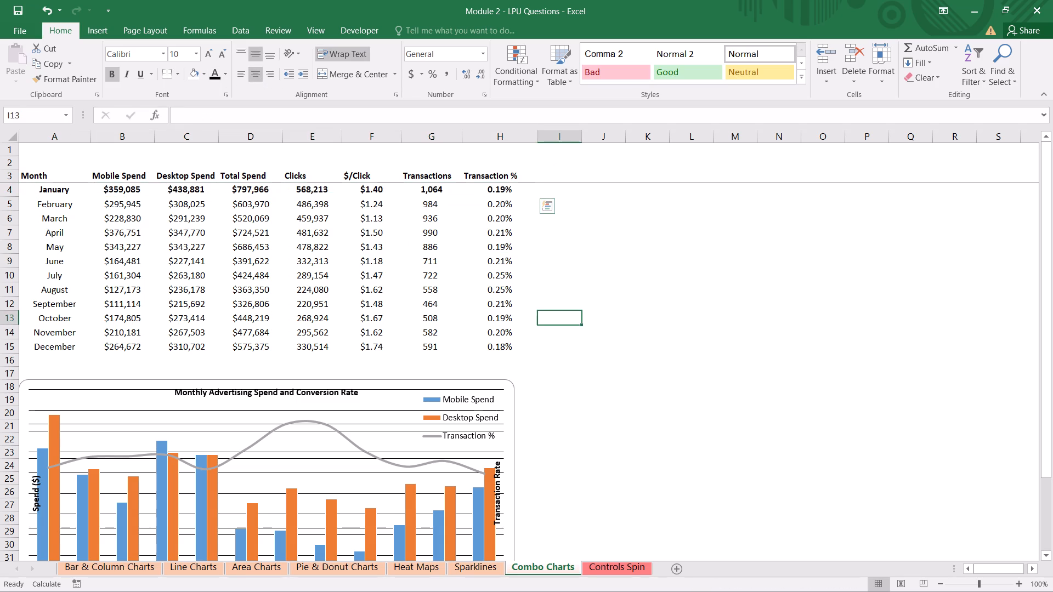
# Remove bold from the January row (A4:H4) of the Combo Charts table.
pyautogui.moveTo(69, 191); pyautogui.dragTo(458, 187)
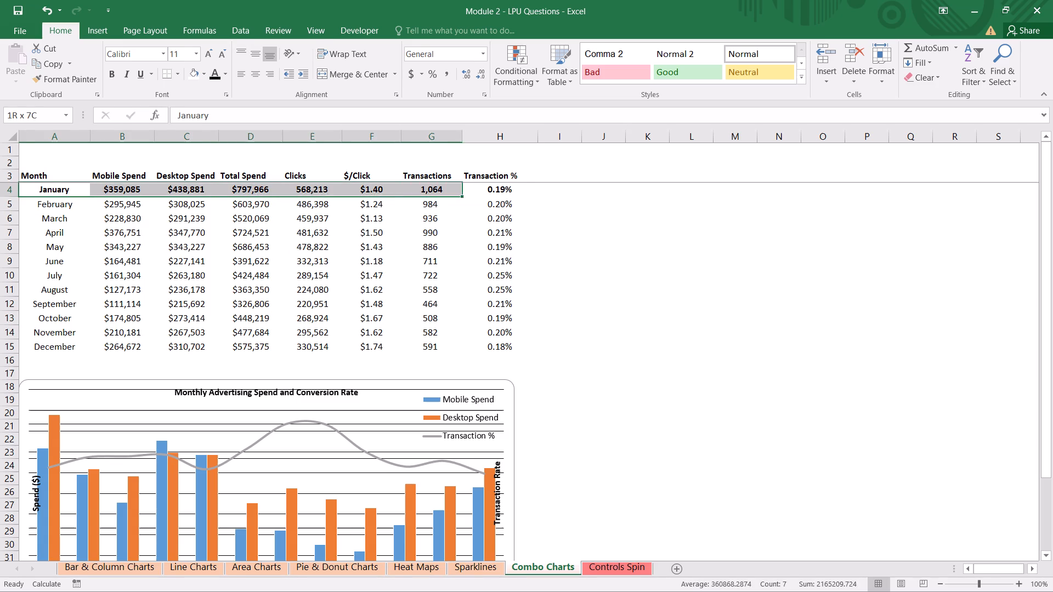
pyautogui.moveTo(458, 187); pyautogui.dragTo(465, 187)
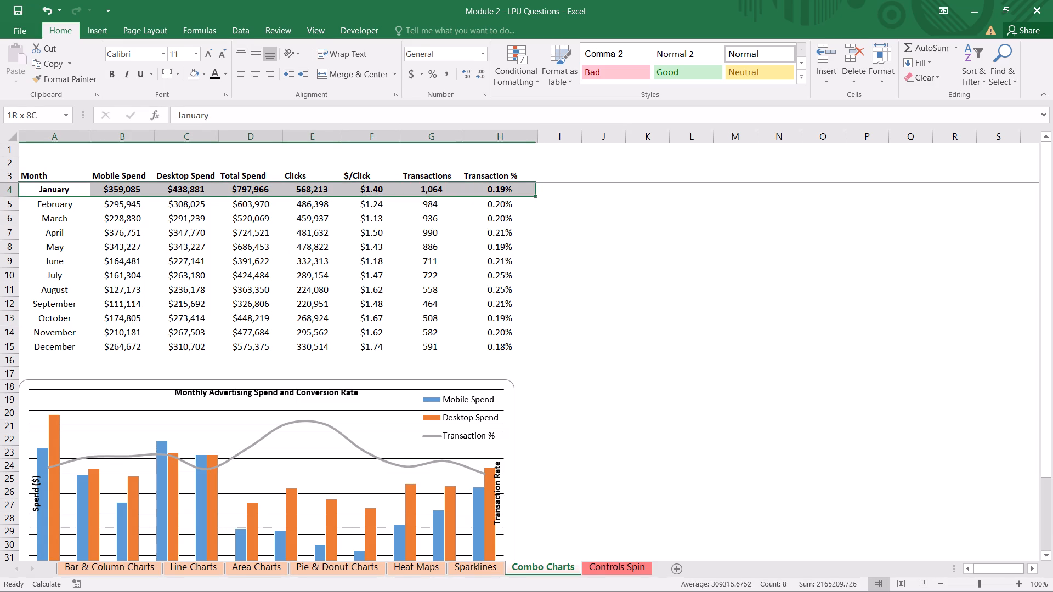
pyautogui.moveTo(465, 187); pyautogui.dragTo(468, 189)
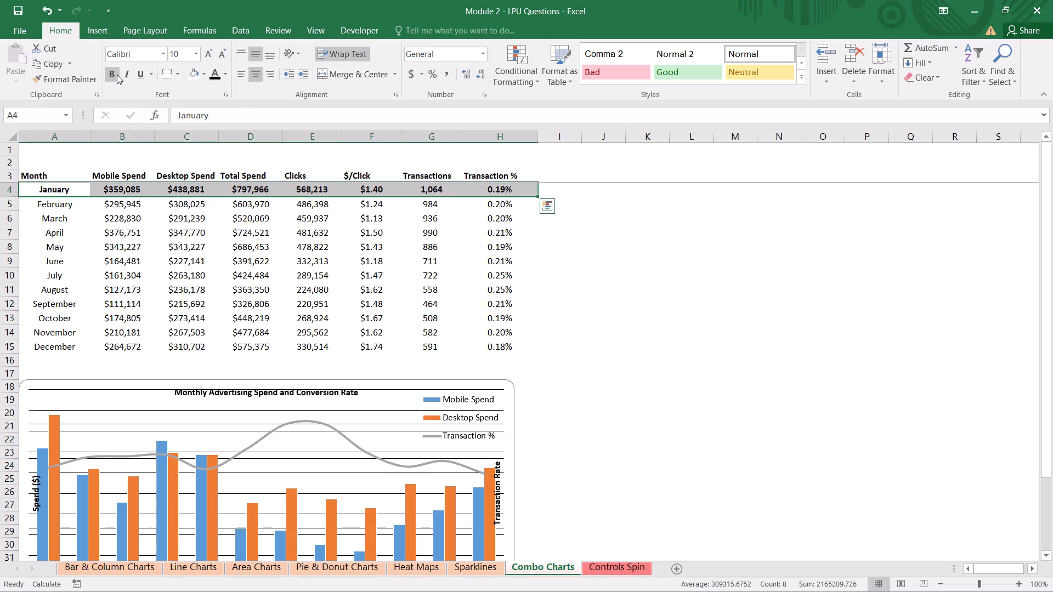
pyautogui.click(115, 75)
pyautogui.click(630, 366)
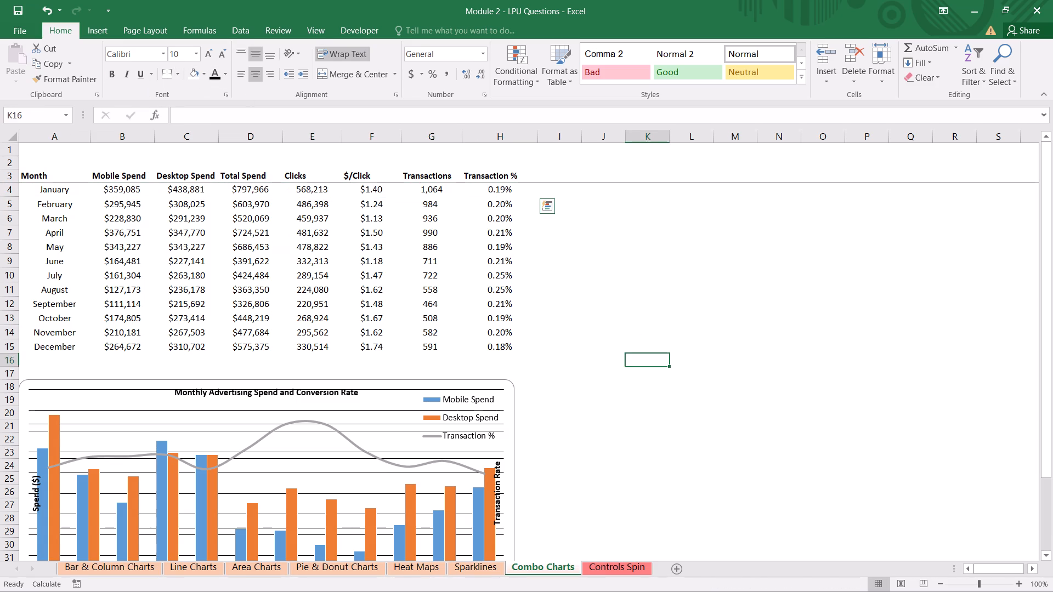
# Save the workbook with the Combo Charts table changes.
pyautogui.hotkey('ctrl', 's')
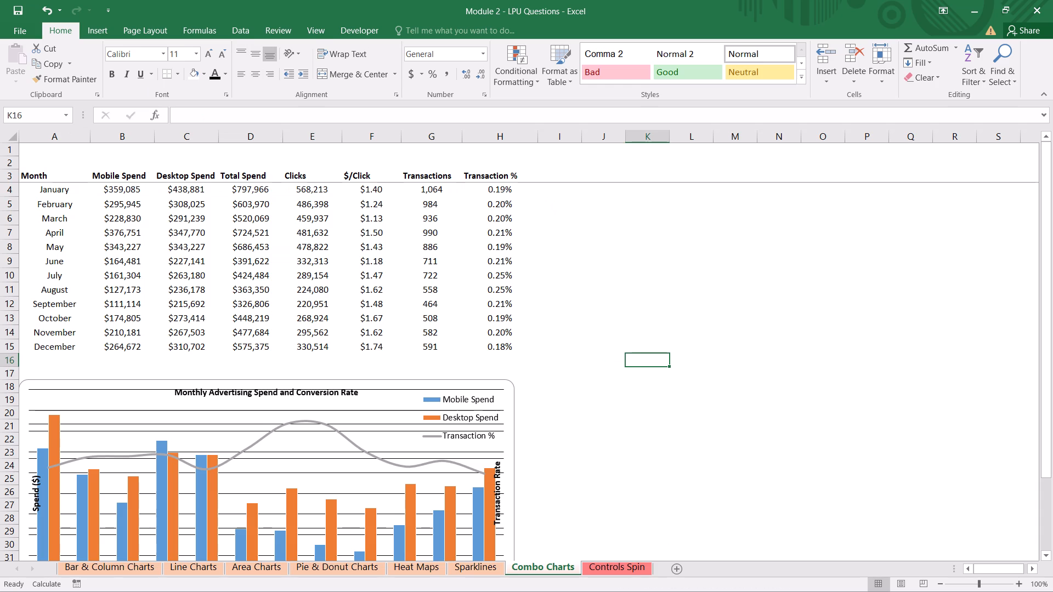
pyautogui.scroll(5, 554, 290)
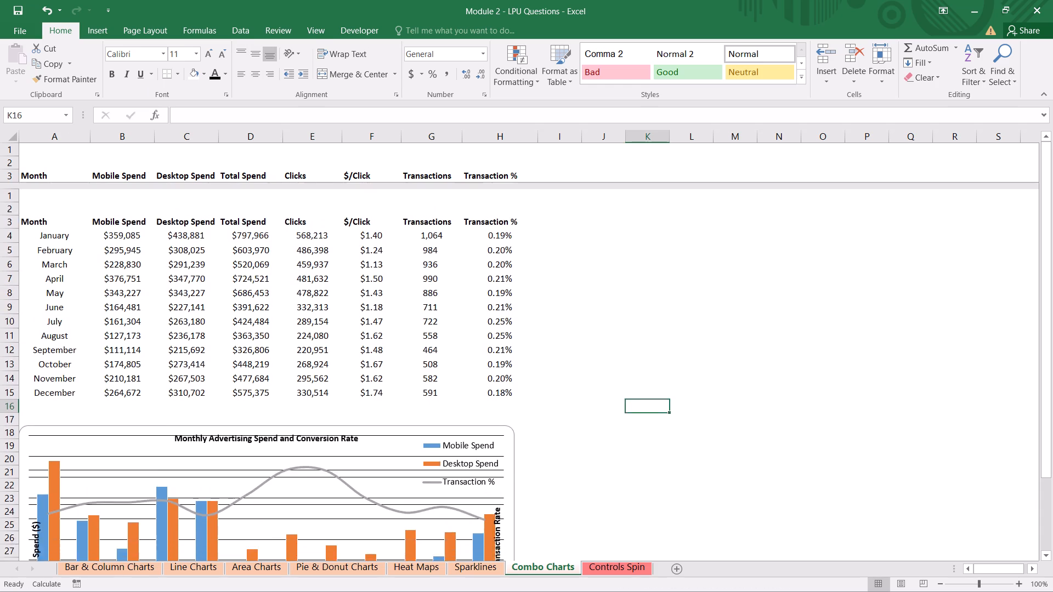
# Switch to File Explorer through This PC and open the Downloads folder.
pyautogui.doubleClick(31, 32)
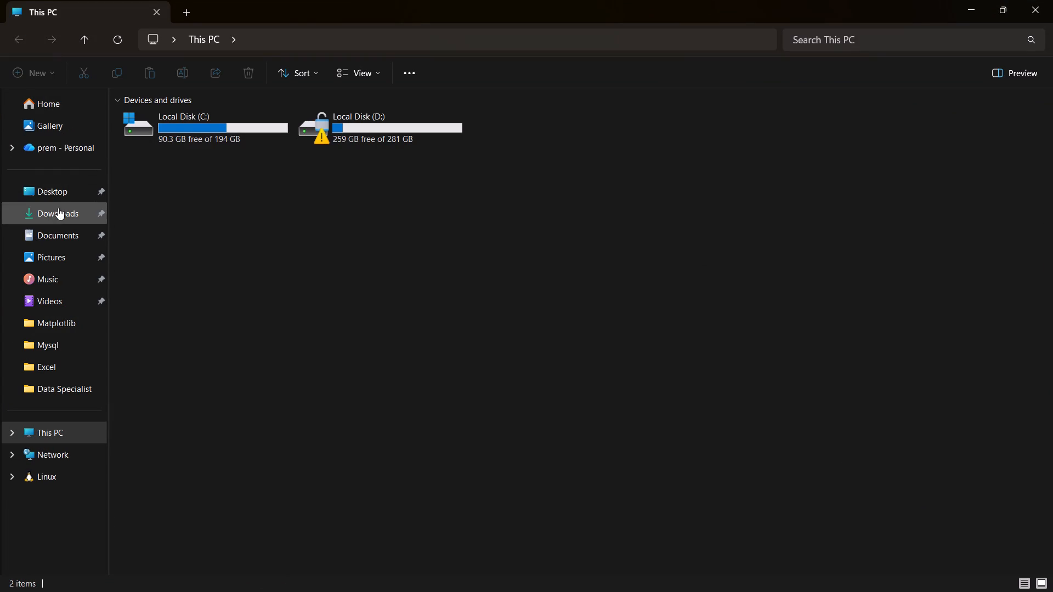
pyautogui.click(56, 213)
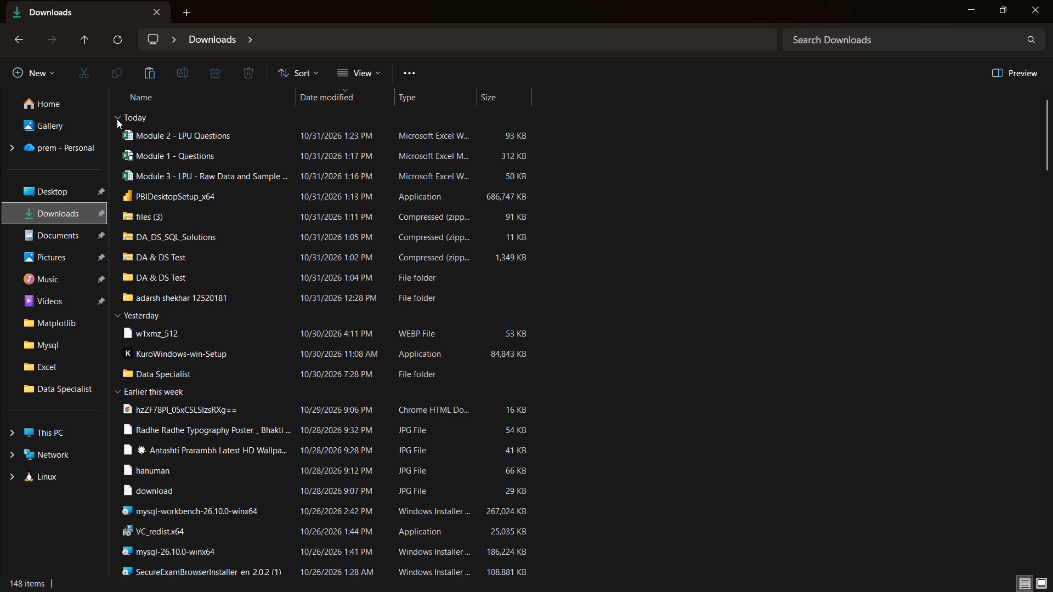
# Cut the Module 1, Module 2 and Module 3 workbooks from the Downloads folder.
pyautogui.click(115, 126)
pyautogui.doubleClick(117, 128)
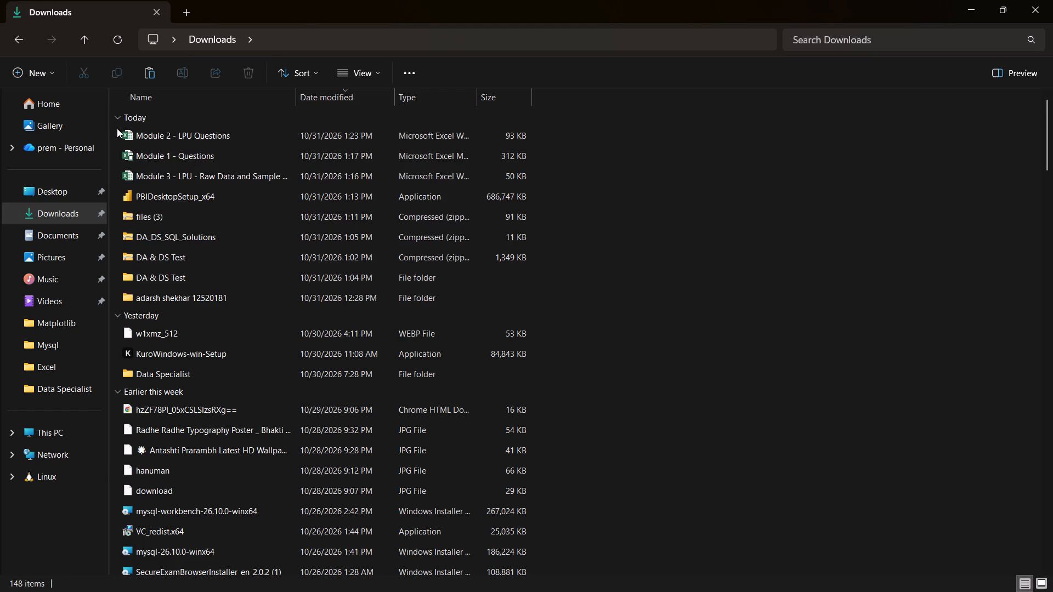
pyautogui.moveTo(117, 128); pyautogui.dragTo(105, 127)
pyautogui.moveTo(113, 130); pyautogui.dragTo(241, 180)
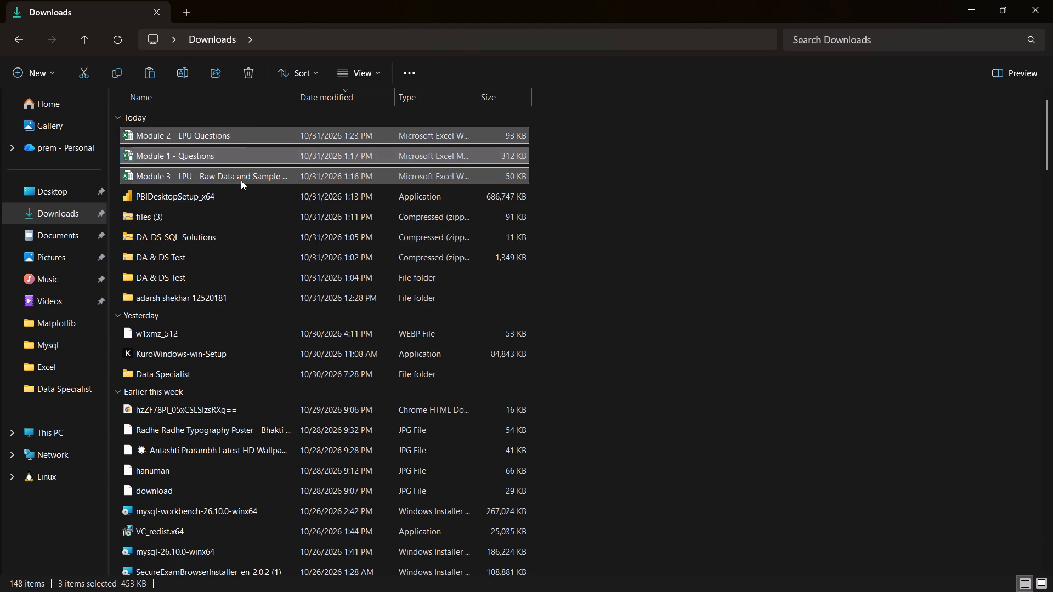
pyautogui.hotkey('ctrl', 'x')
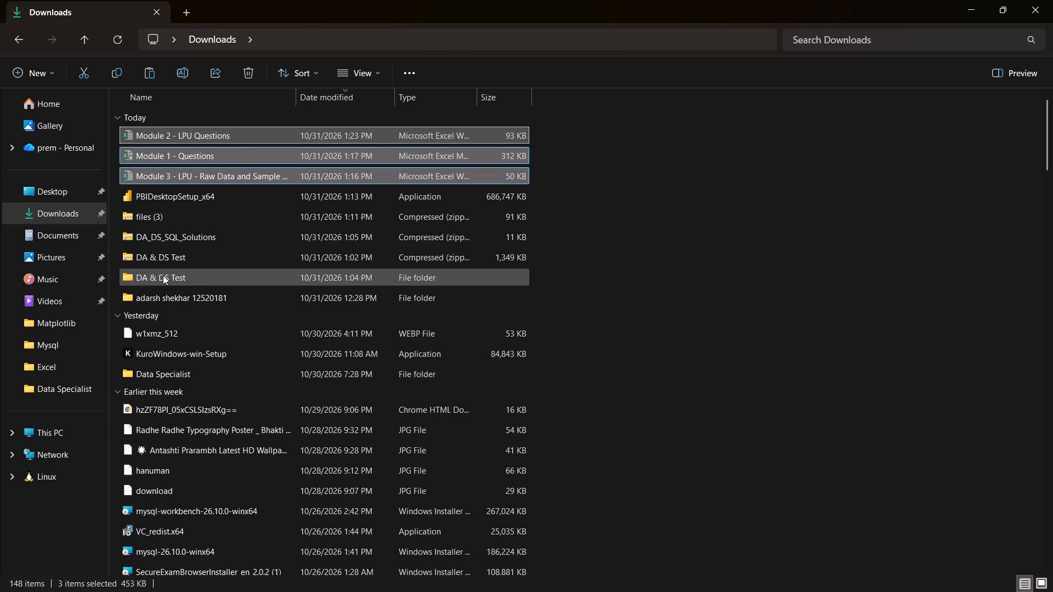
# Try to paste the cut Module workbooks into the MS Excel Test folder inside the nested DA & DS Test folders, retrying Module 2.
pyautogui.doubleClick(180, 279)
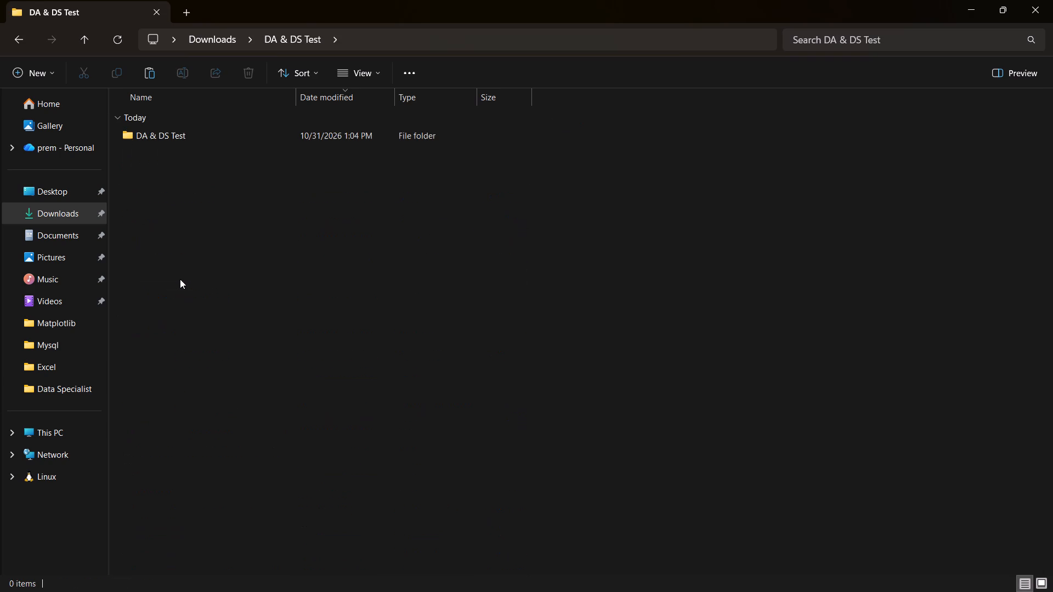
pyautogui.doubleClick(195, 132)
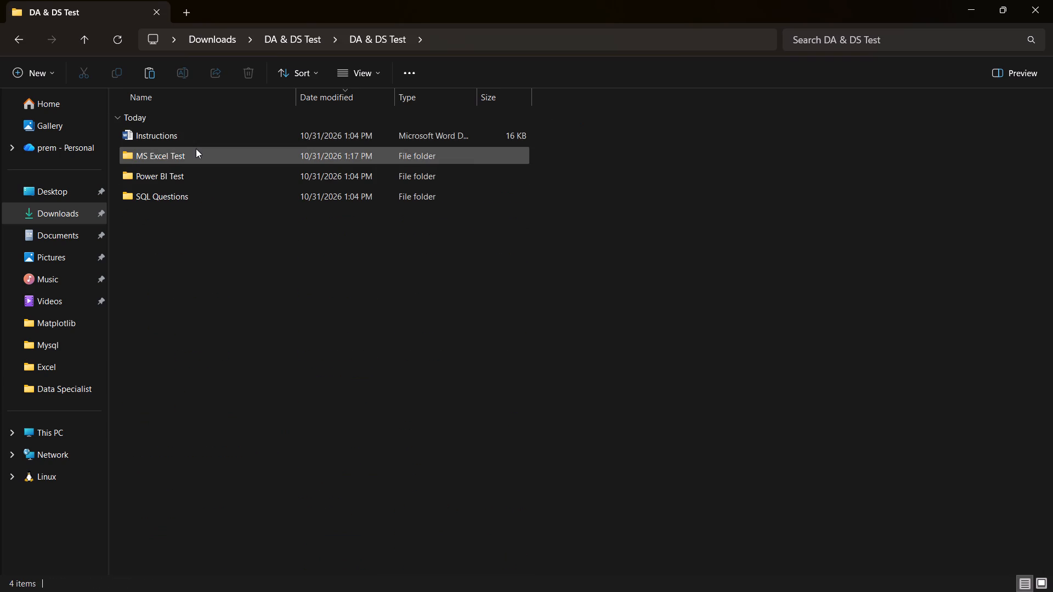
pyautogui.doubleClick(196, 149)
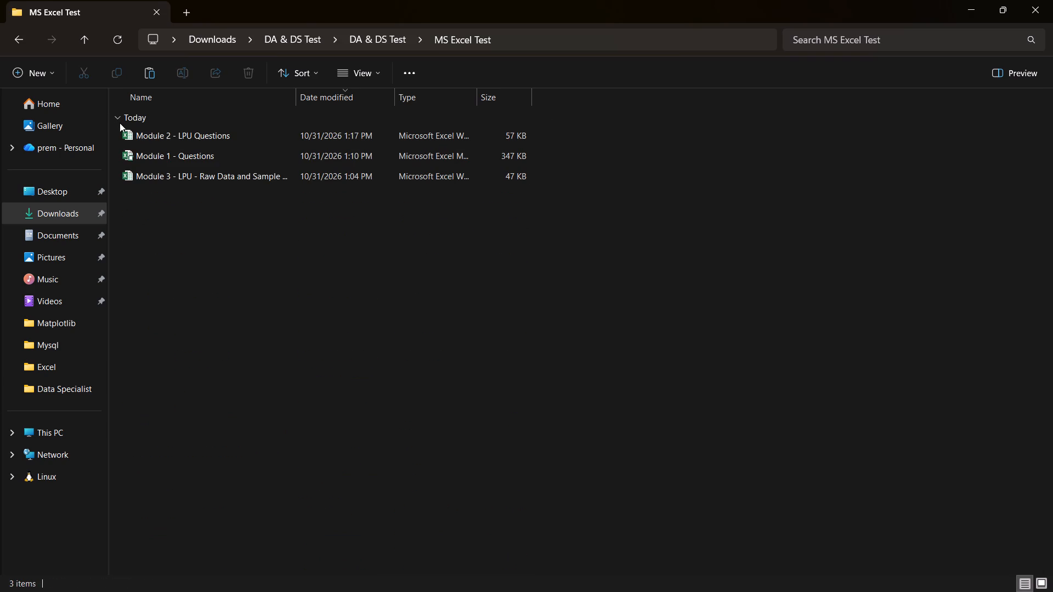
pyautogui.click(117, 126)
pyautogui.click(110, 131)
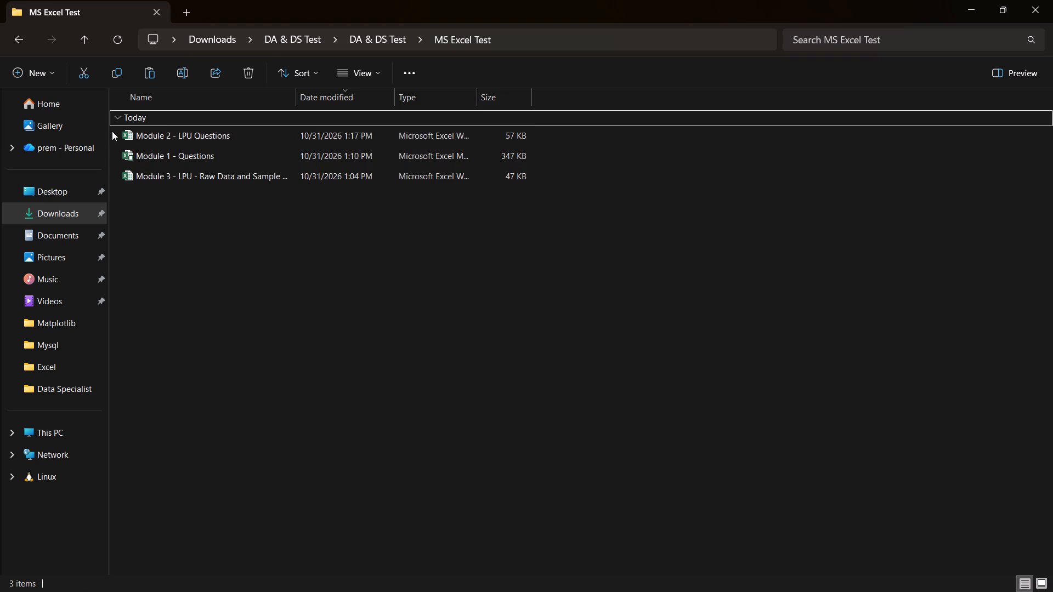
pyautogui.click(112, 131)
pyautogui.click(122, 134)
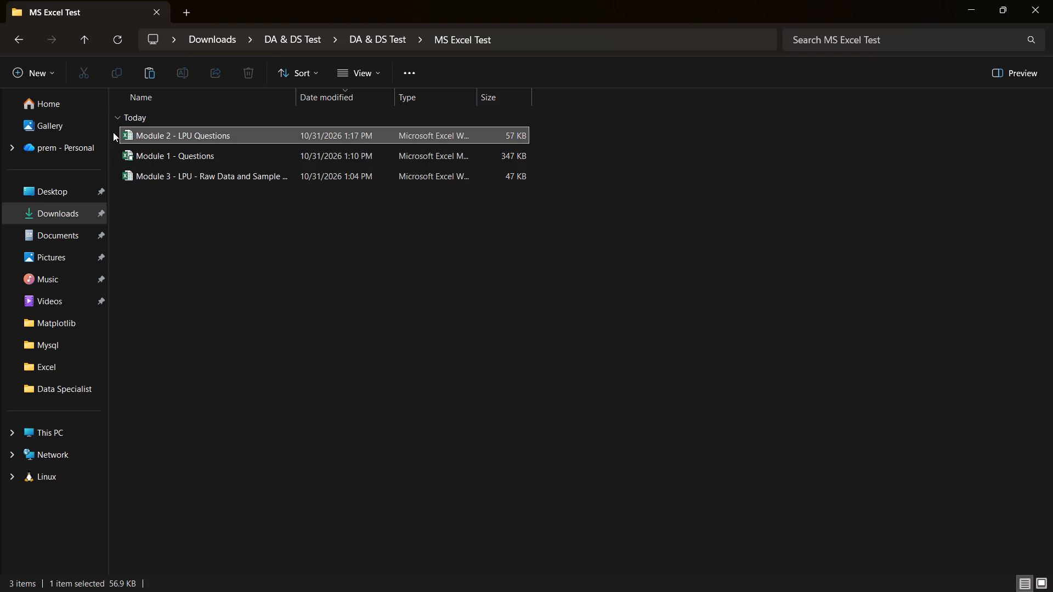
pyautogui.hotkey('ctrl', 'a')
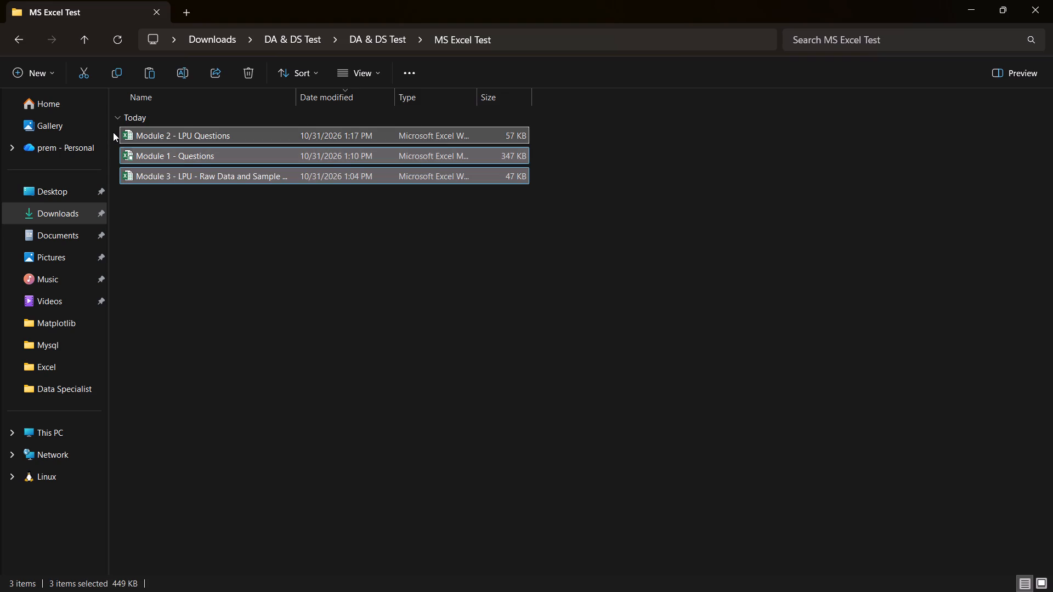
pyautogui.hotkey('ctrl', 'v')
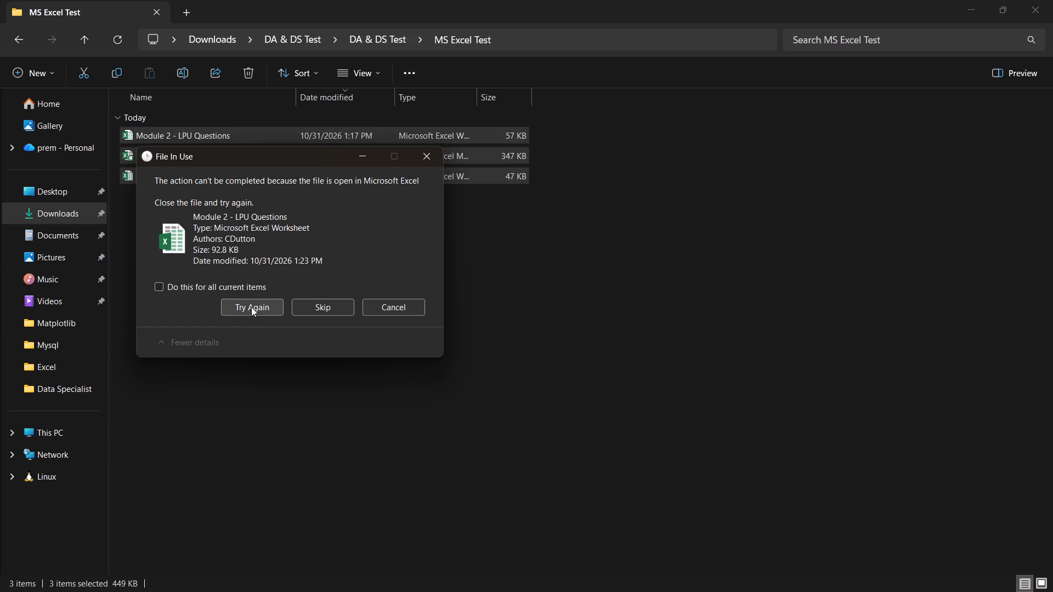
pyautogui.click(251, 307)
# Minimize the MS Excel Test folder window, leaving the pending file move open.
pyautogui.click(957, 13)
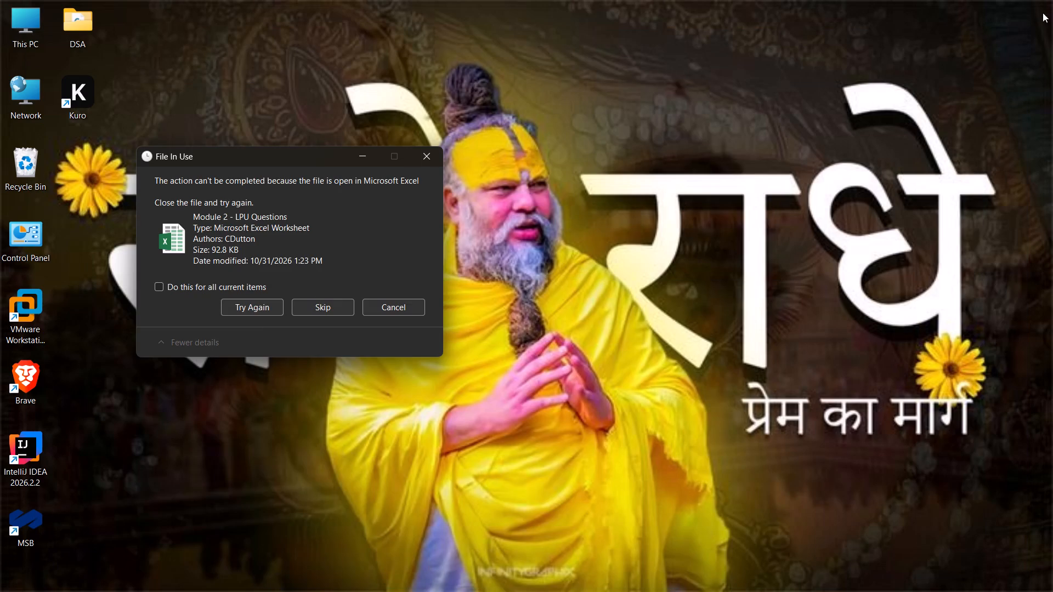